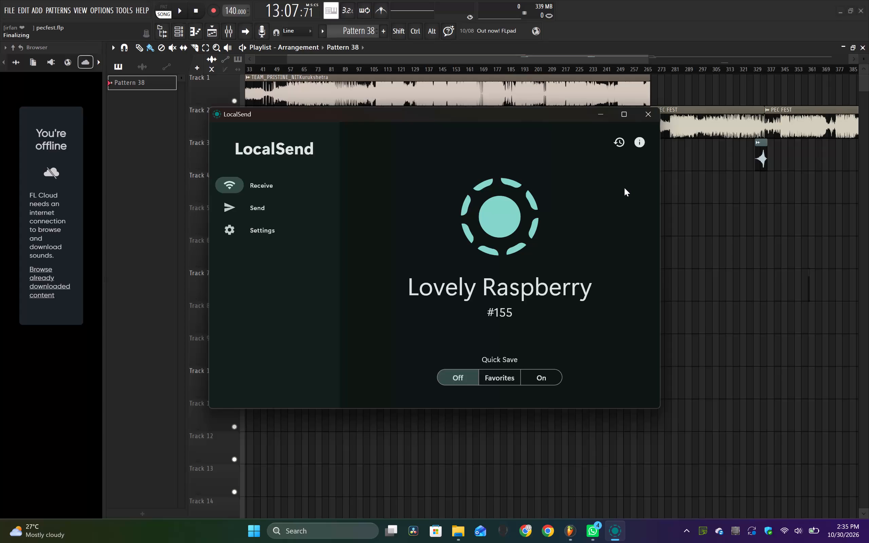
Close the LocalSend window to get back to the FL Studio playlist.
left_click(653, 113)
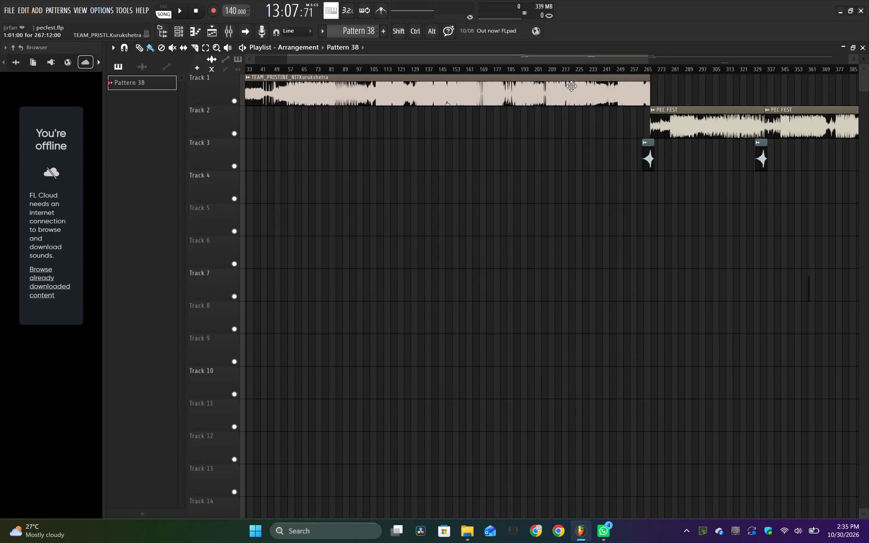
Audition the TEAM_PRISTINE_NITKurukshetra clip on Track 1 from several points between about bars 185 and 224.
left_click(577, 68)
key("space")
scroll(597, 231, "up", 4, "ctrl")
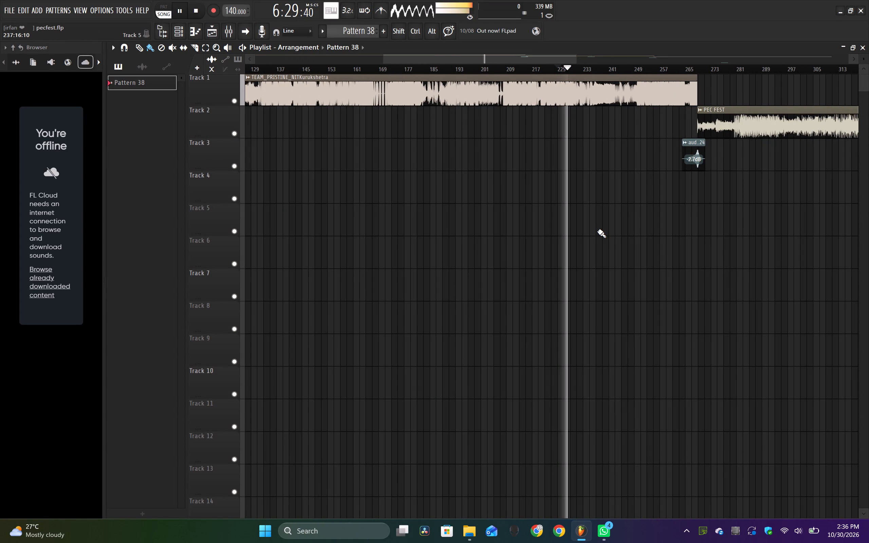
scroll(597, 231, "left", 1)
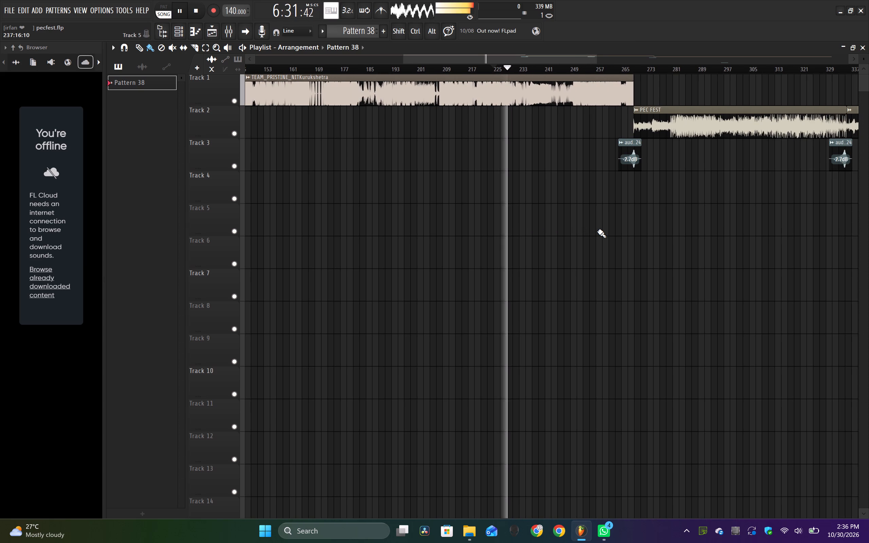
left_click(490, 65)
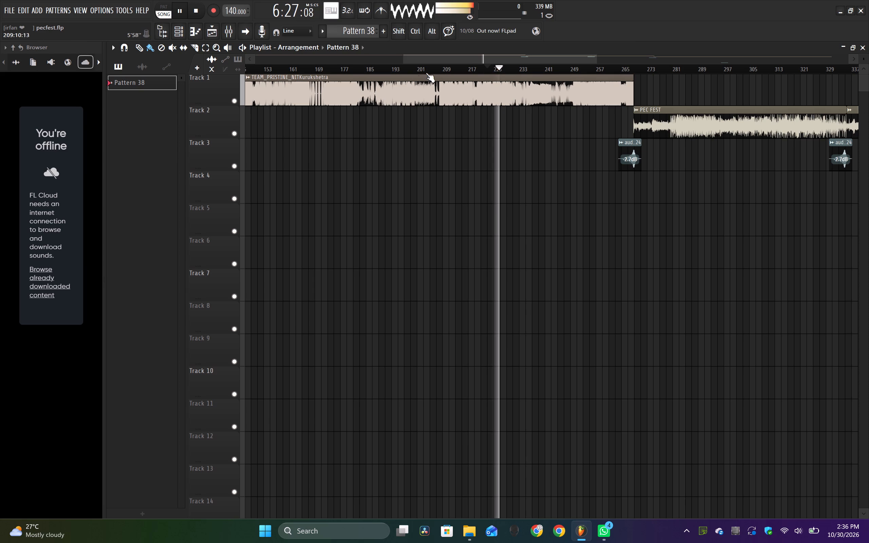
left_click(370, 72)
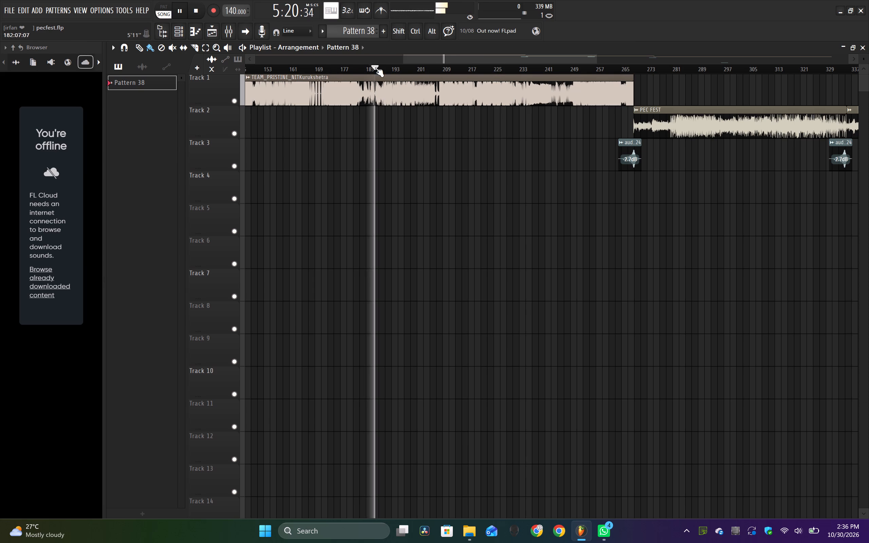
left_click(397, 64)
left_click(425, 68)
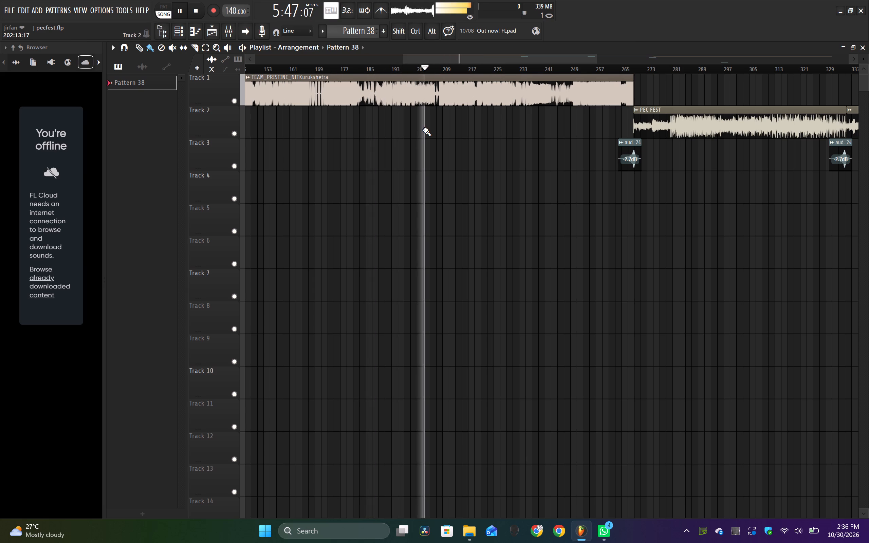
scroll(423, 129, "up", 5, "ctrl")
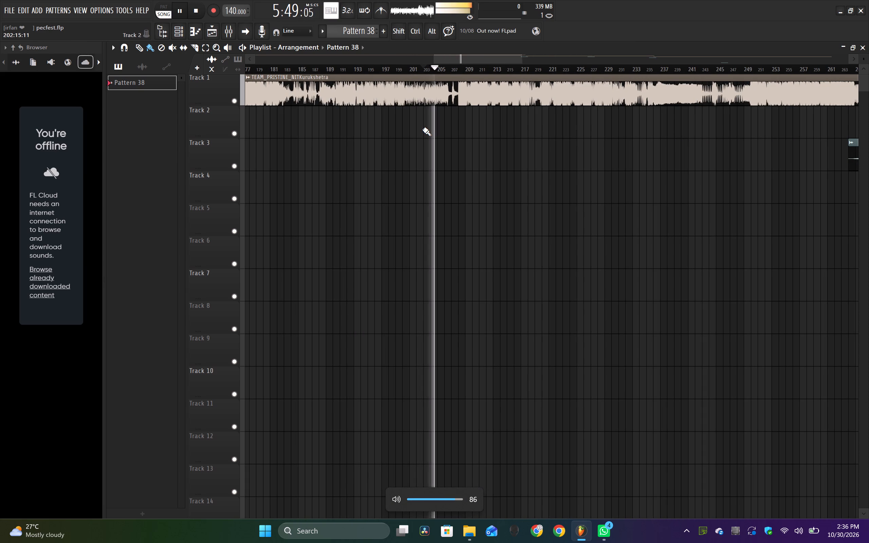
scroll(423, 129, "up", 6, "ctrl")
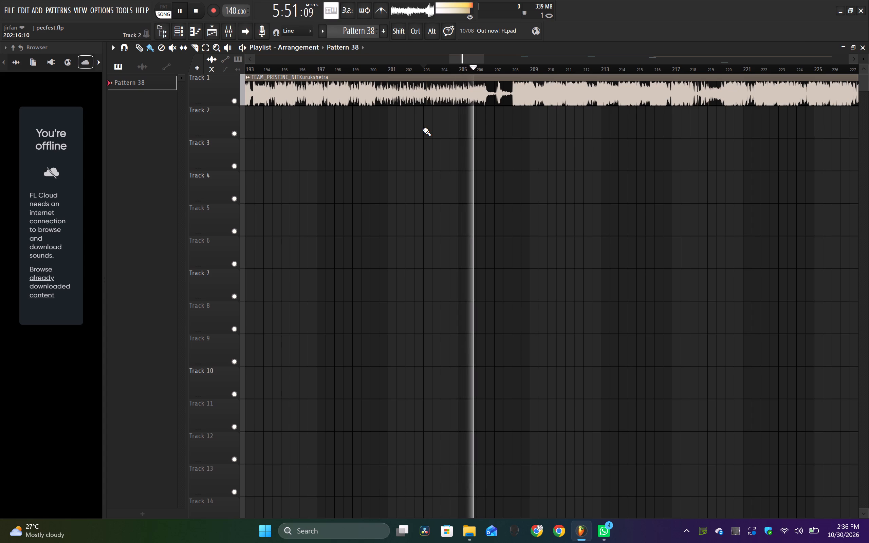
scroll(541, 118, "right", 2)
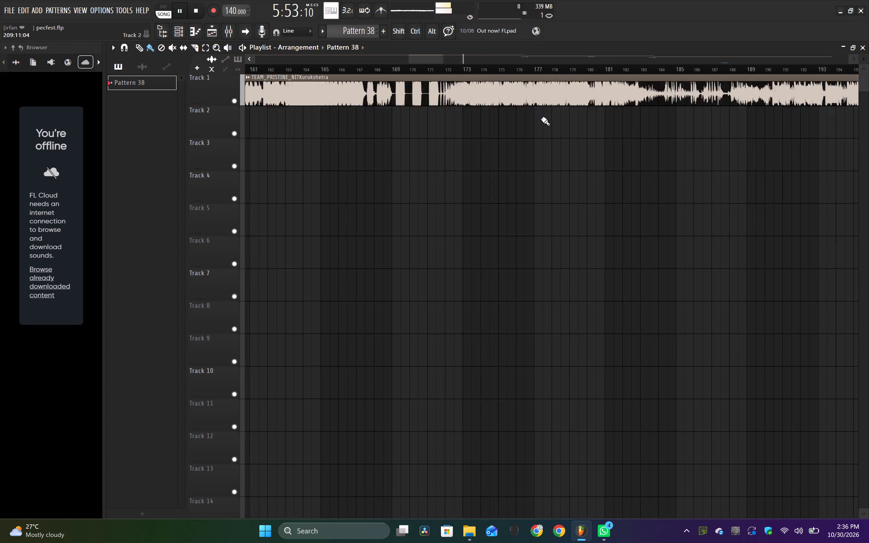
scroll(541, 118, "right", 2)
key("space")
left_click(461, 77)
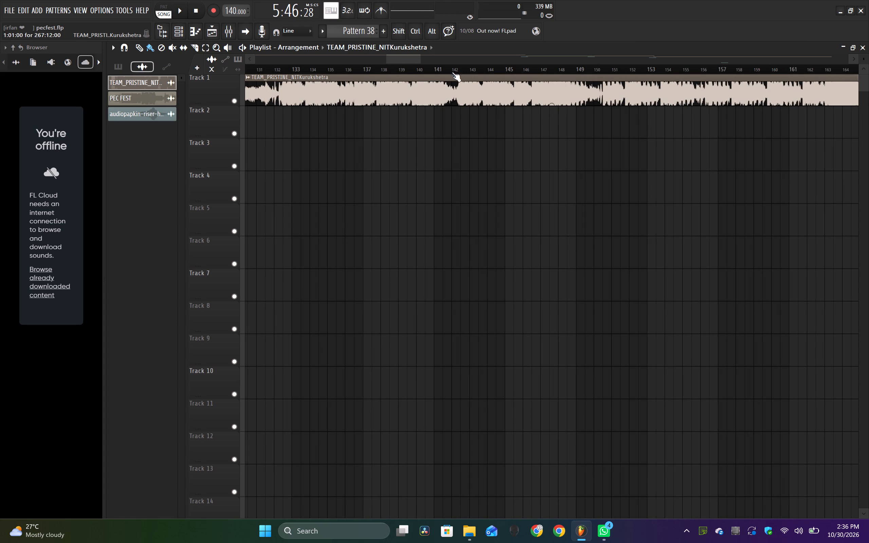
Play the Track 1 clip from about bar 141 and from around bars 180 to 182.
left_click(447, 69)
key("space")
scroll(665, 124, "left", 1)
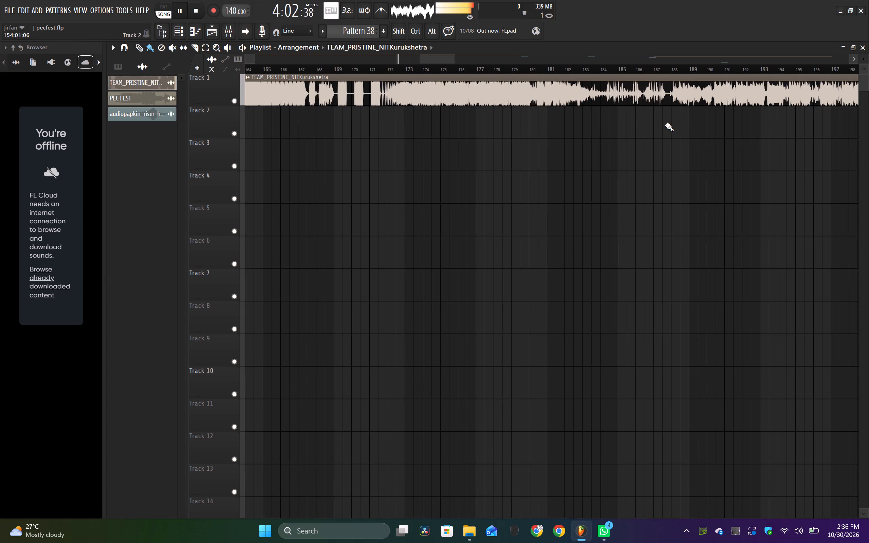
scroll(665, 124, "left", 1)
left_click(583, 64)
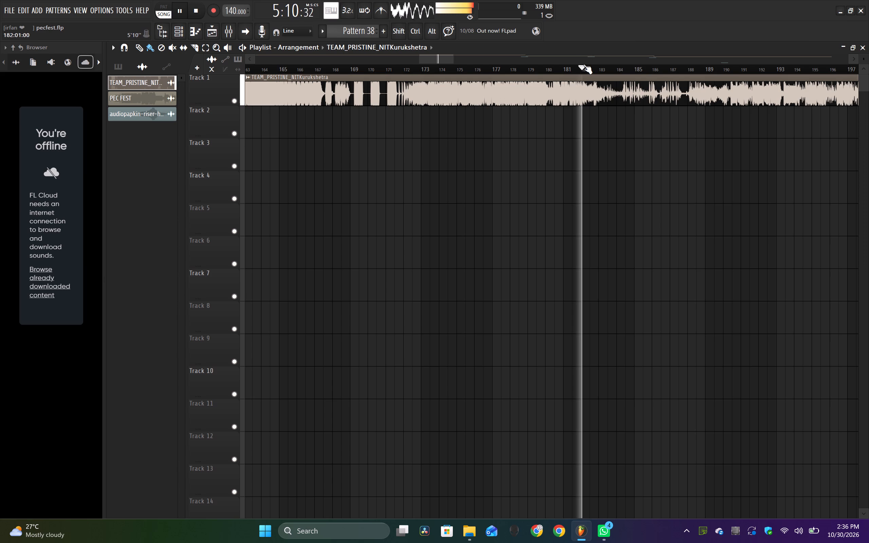
left_click(535, 69)
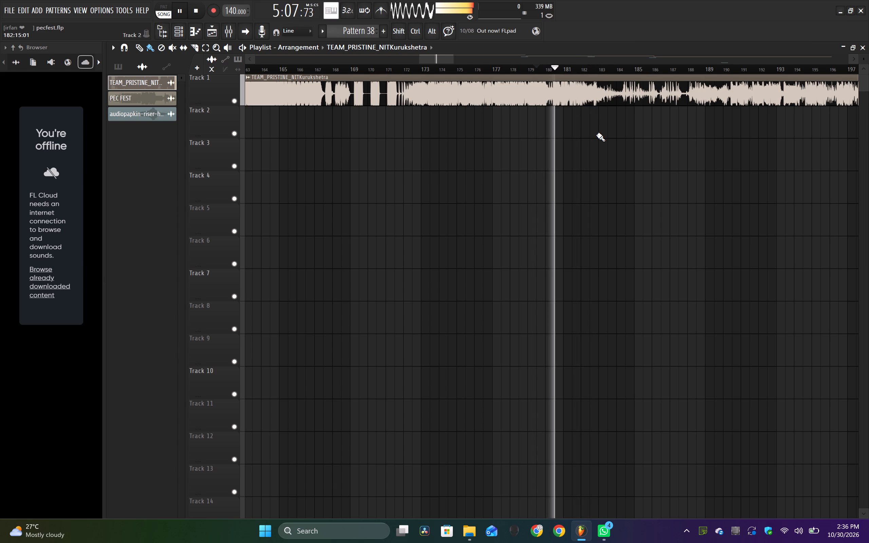
Audition the Track 1 clip from about bars 90 and 101, listening for the transition near bar 104.
scroll(596, 134, "right", 6)
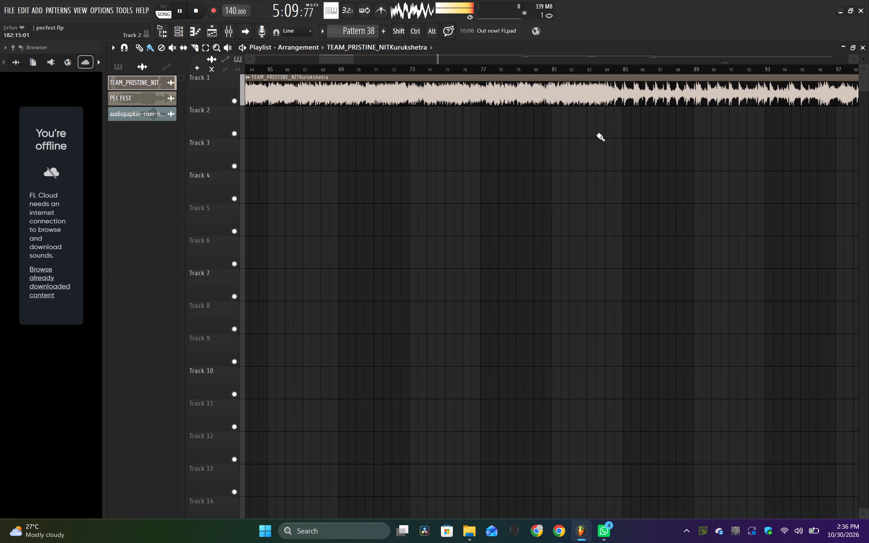
scroll(596, 134, "left", 1)
left_click(558, 65)
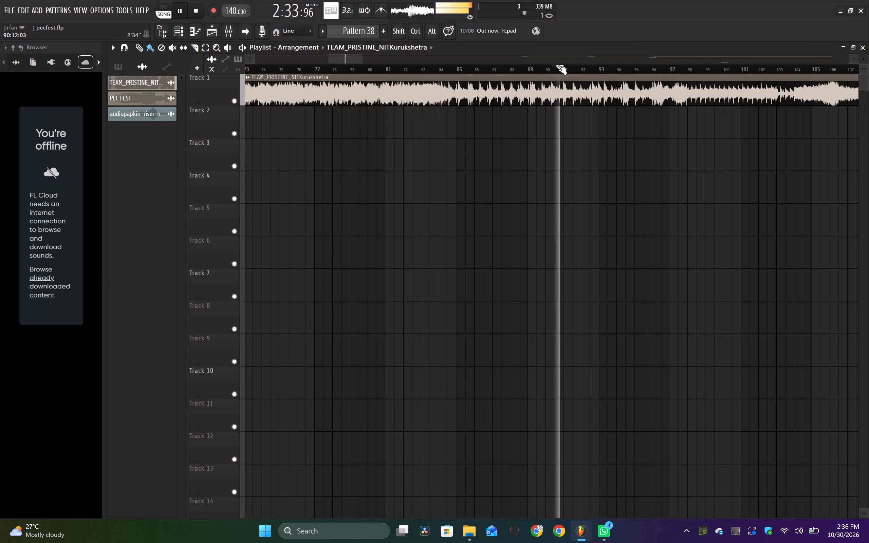
scroll(696, 109, "left", 1)
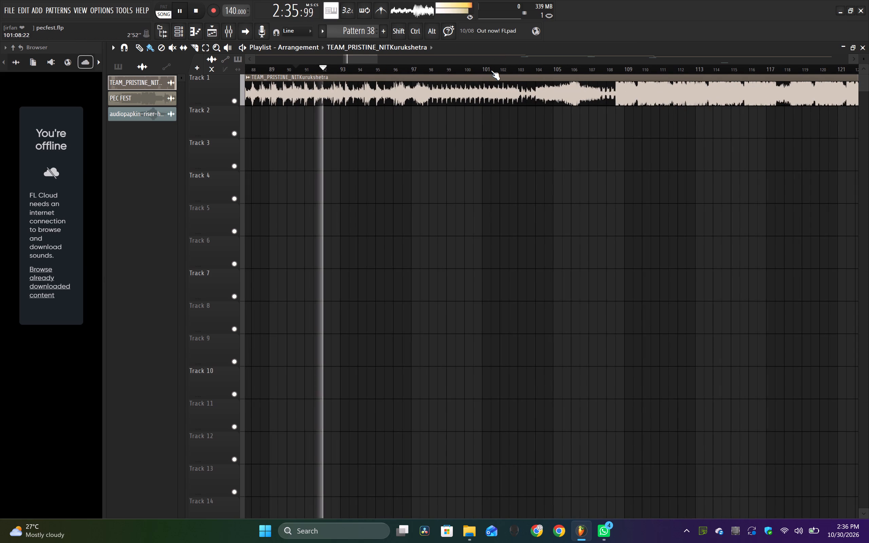
left_click(491, 71)
scroll(496, 128, "up", 4, "ctrl")
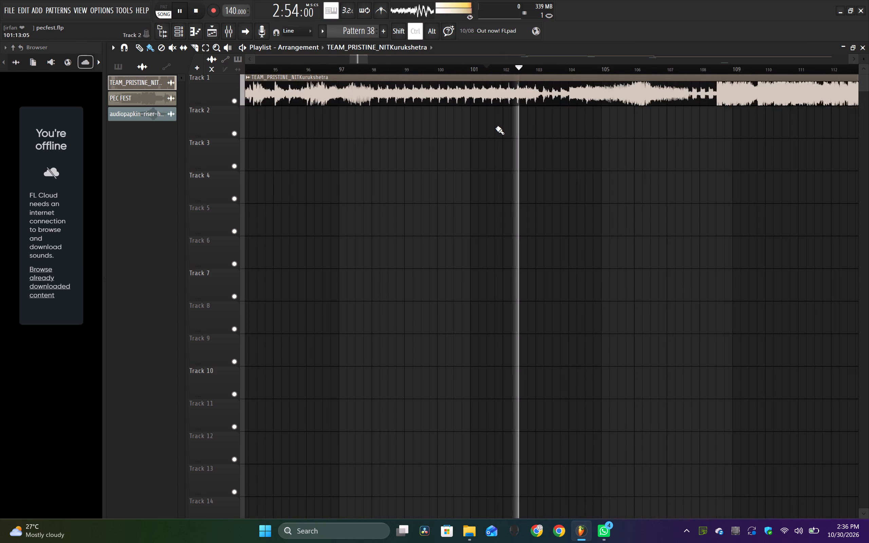
scroll(496, 128, "up", 5, "ctrl")
scroll(496, 128, "left", 1)
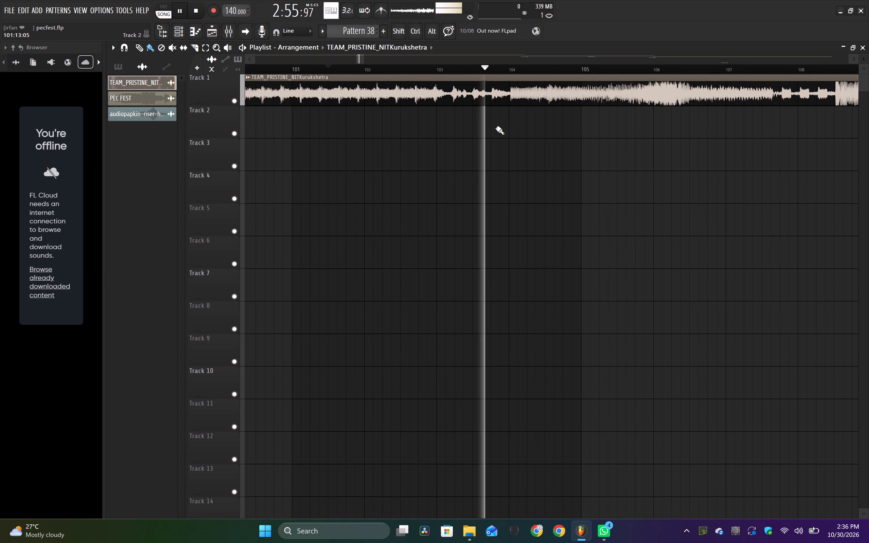
key("space")
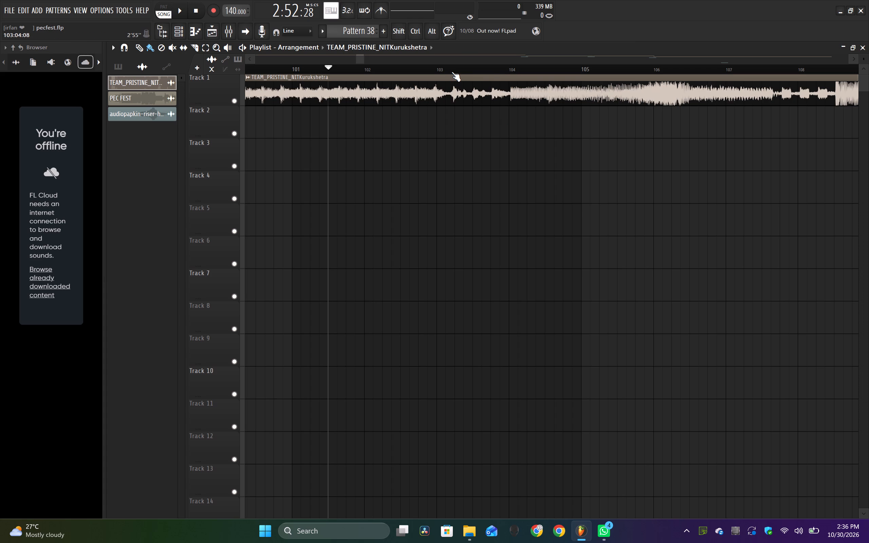
key("space")
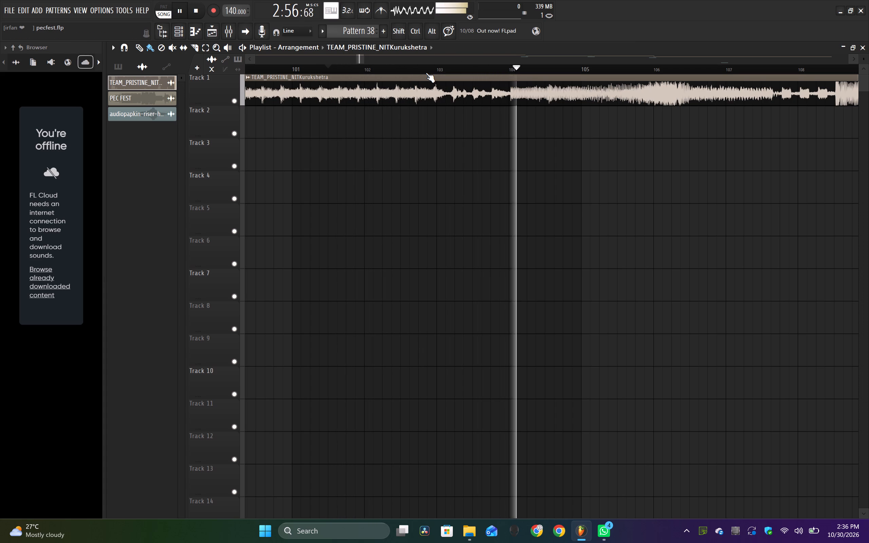
key("space")
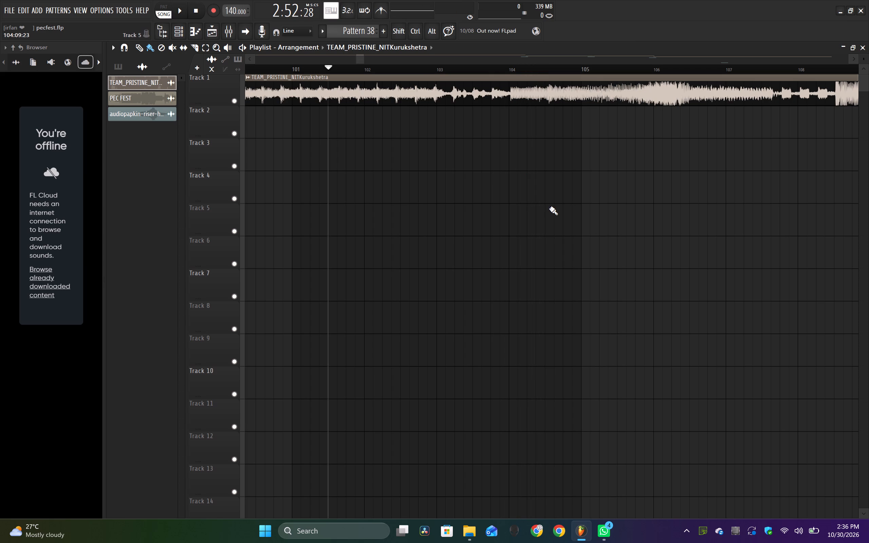
Slice the TEAM_PRISTINE_NITKurukshetra clip on Track 1 just after bar 104, right where the stronger waveform begins.
scroll(549, 208, "up", 6, "ctrl")
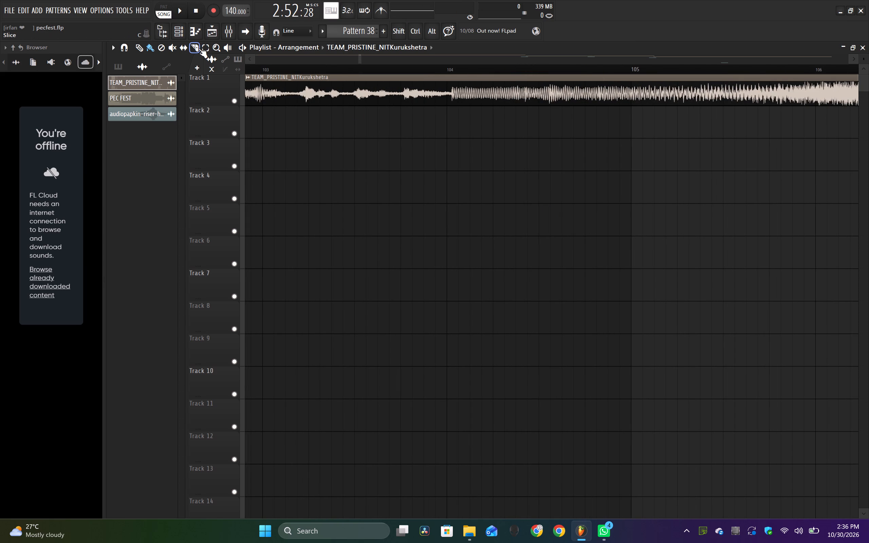
left_click(198, 48)
scroll(356, 132, "up", 9, "ctrl")
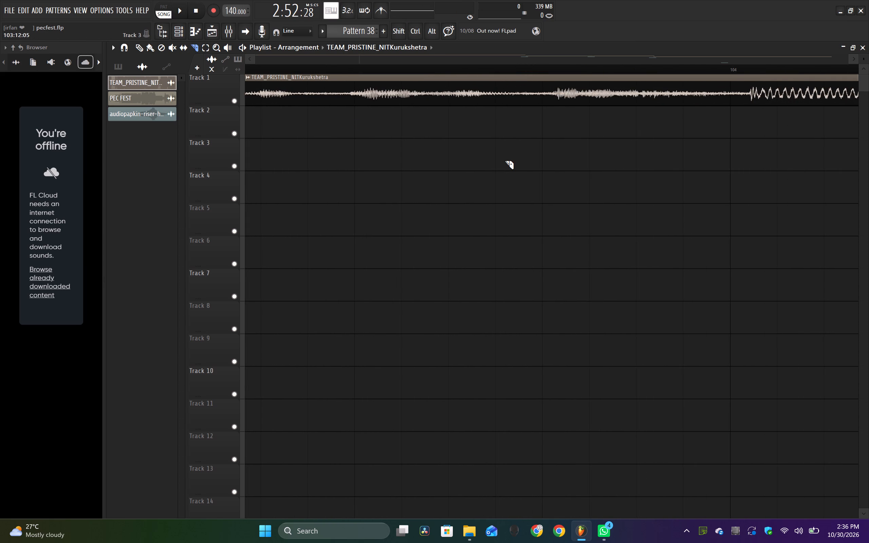
scroll(504, 161, "left", 1)
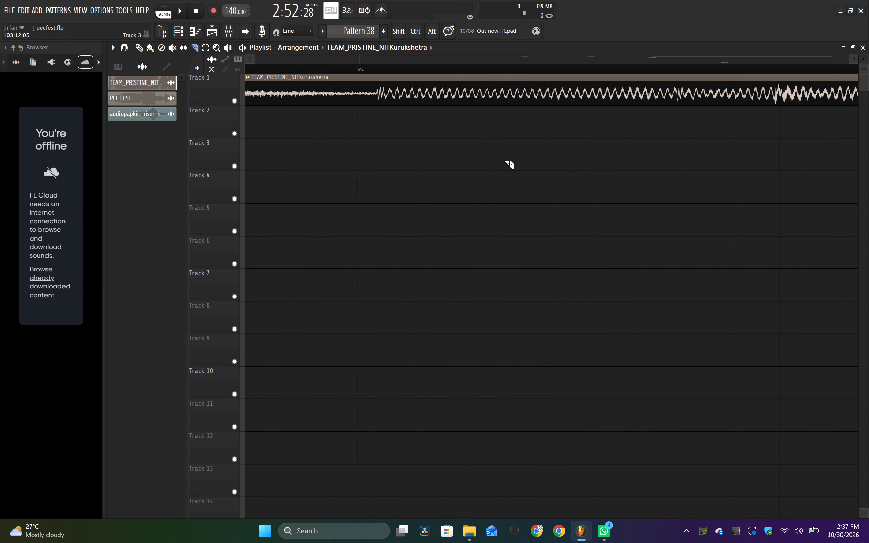
left_click(374, 95)
key("ctrl+z")
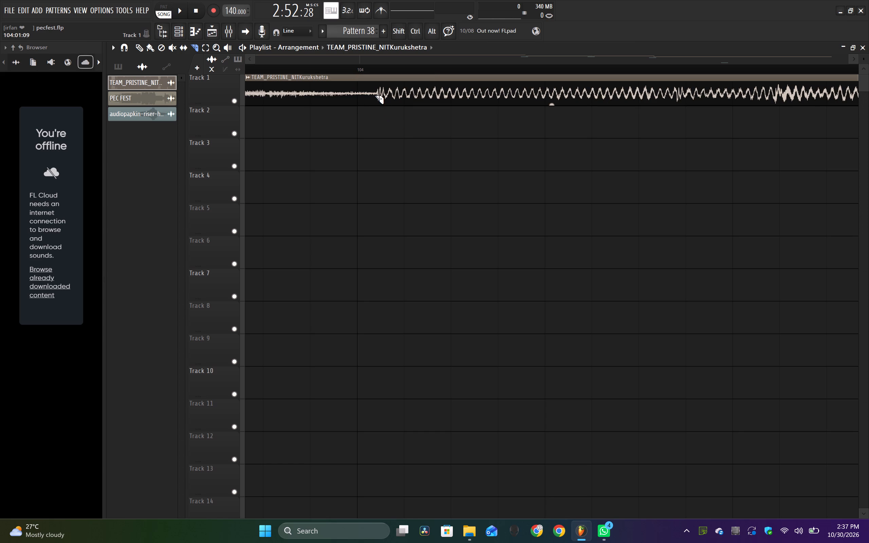
scroll(374, 95, "up", 8, "ctrl")
left_click(377, 93)
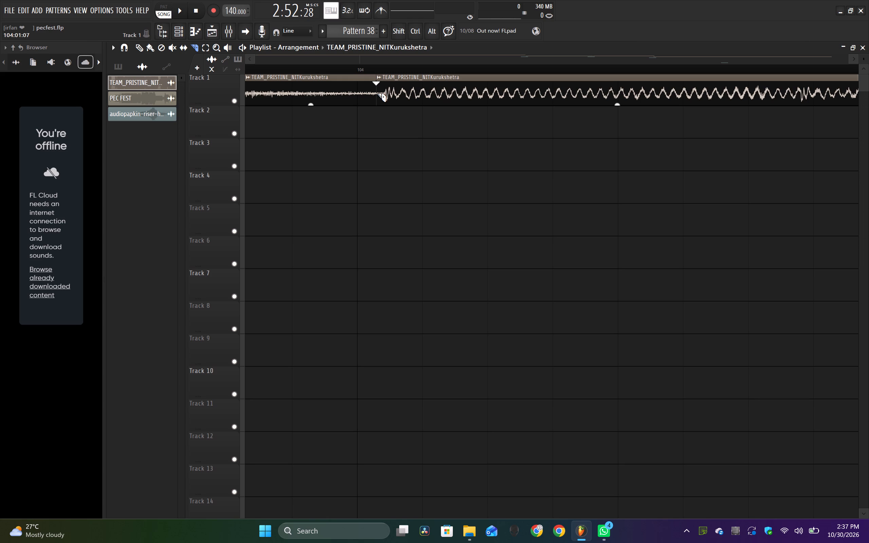
Play across the new cut near bar 104, starting from about bar 101 and again from about bar 98.
scroll(421, 172, "down", 12, "ctrl")
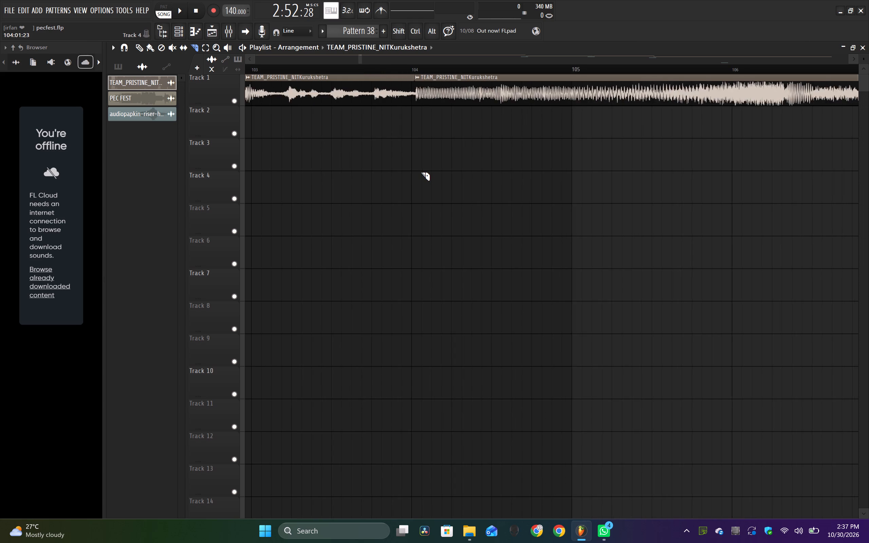
scroll(421, 172, "down", 10, "ctrl")
key("space")
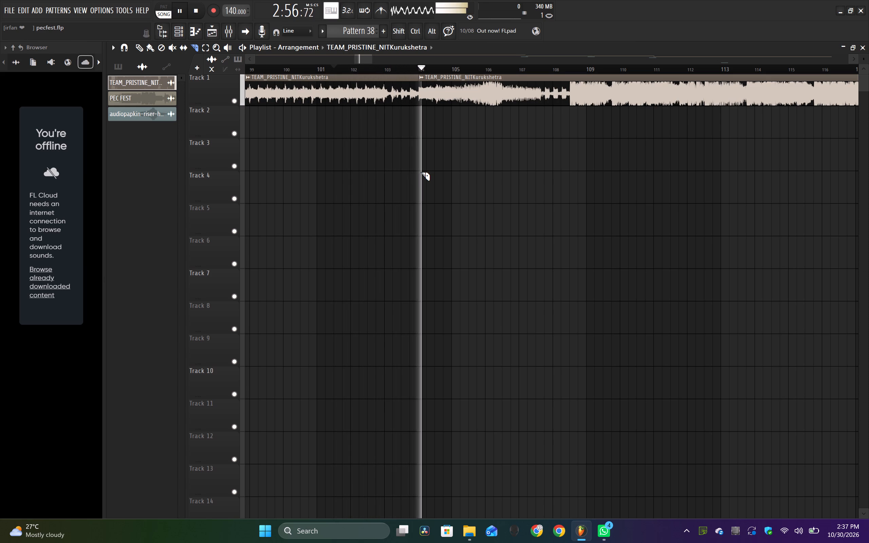
key("space")
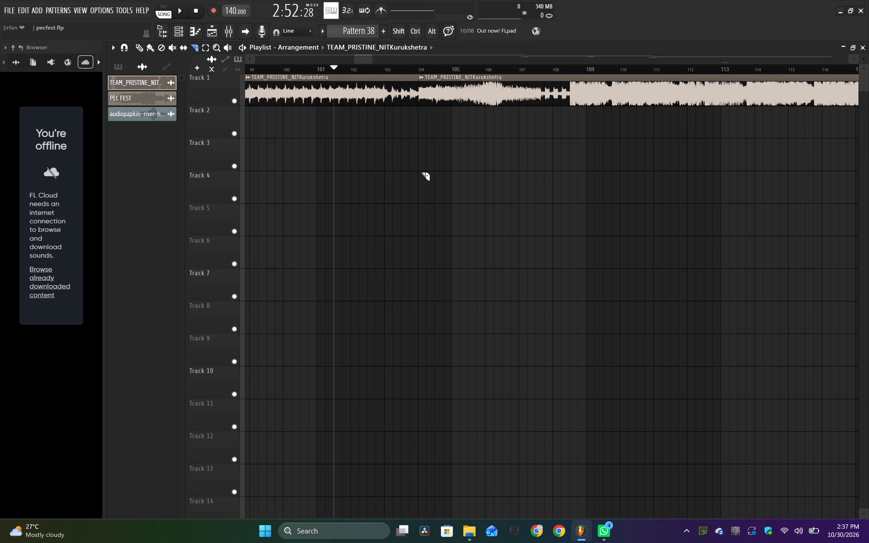
scroll(421, 172, "down", 3, "ctrl")
scroll(421, 172, "right", 1)
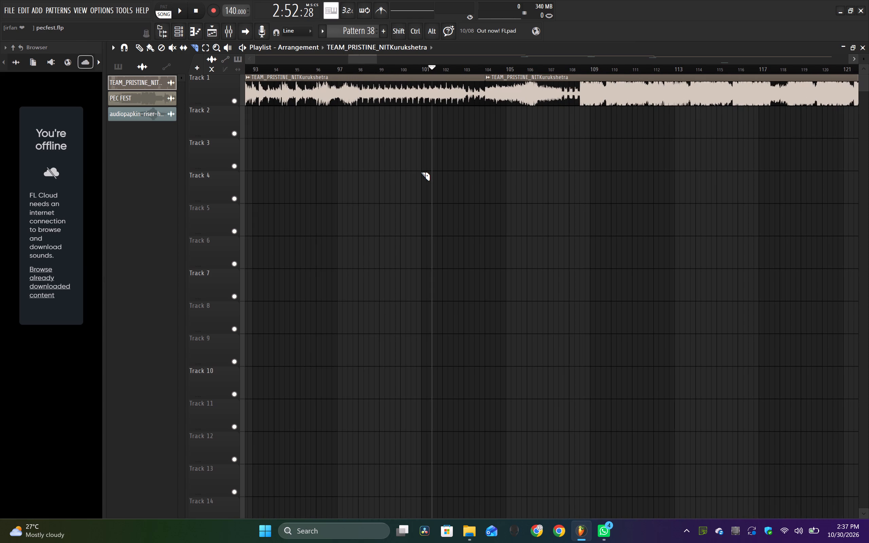
scroll(421, 172, "right", 1)
left_click(358, 70)
key("space")
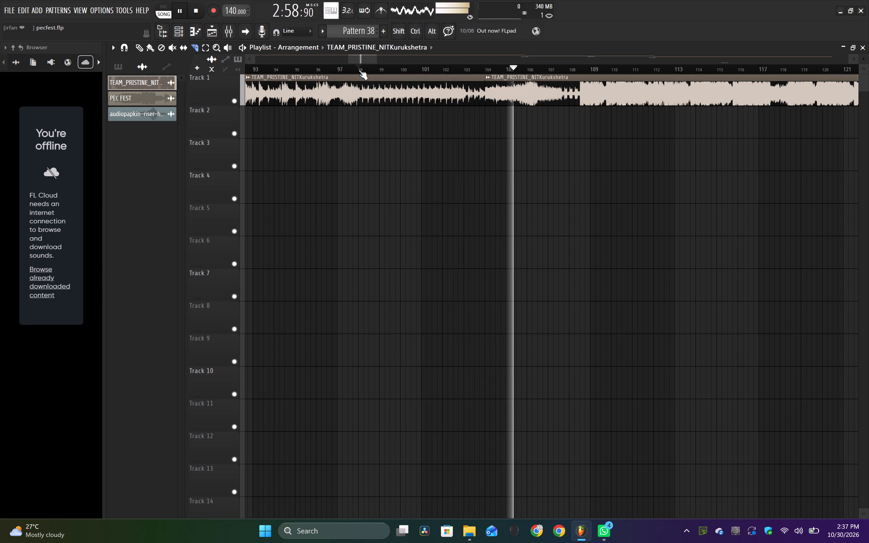
key("space")
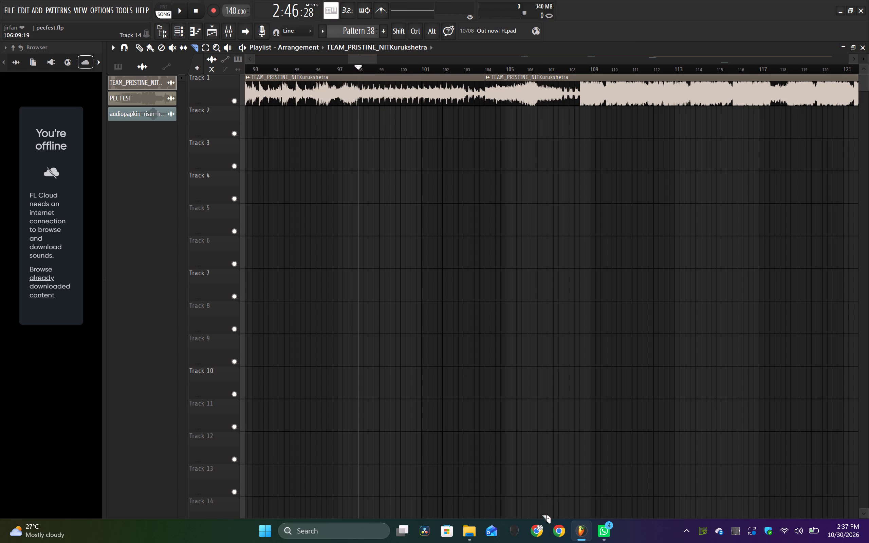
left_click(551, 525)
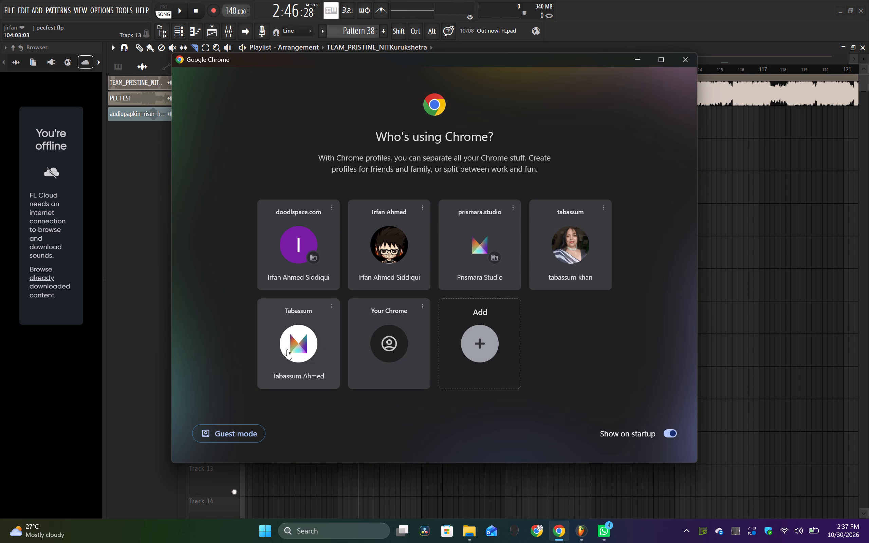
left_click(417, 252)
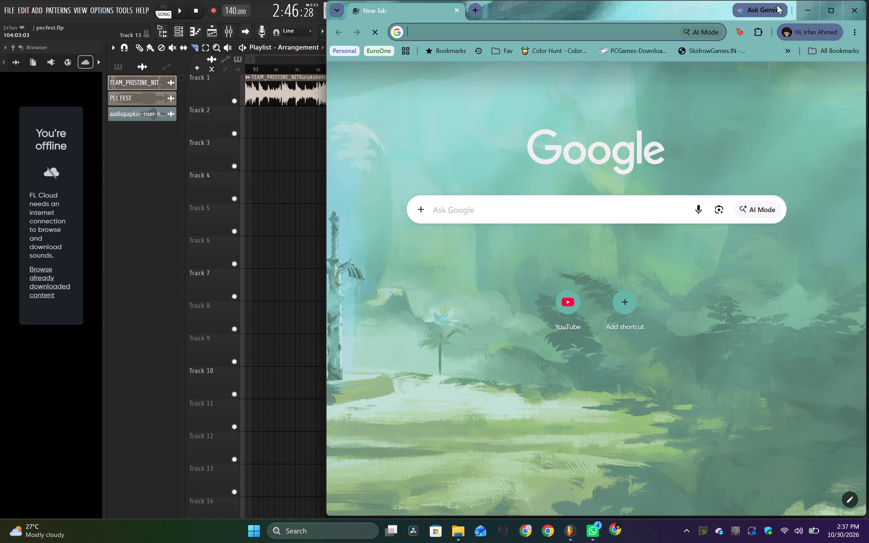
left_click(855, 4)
Open Chrome with the Prismara Studio profile, search Google for "dark horse instrumental" and look through the results.
left_click(555, 526)
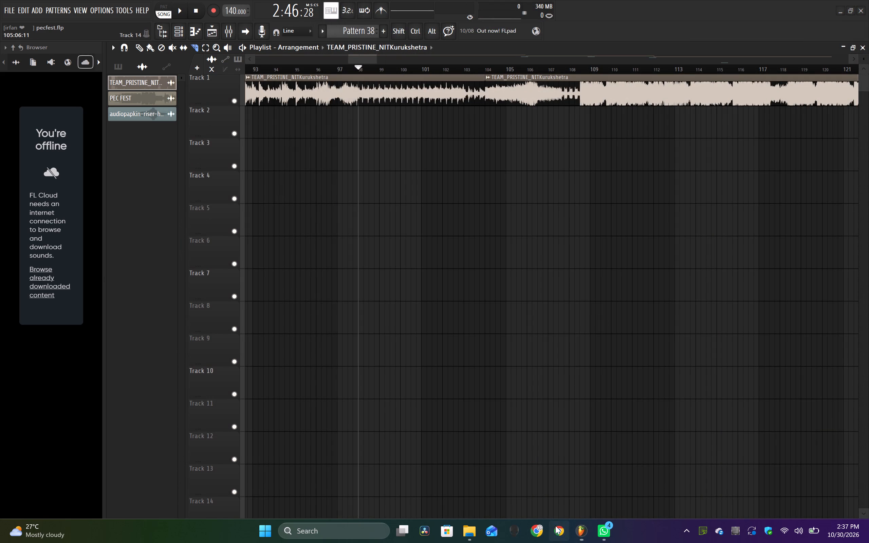
left_click(483, 255)
type("dark horse instrumental")
key("Return")
key("Return")
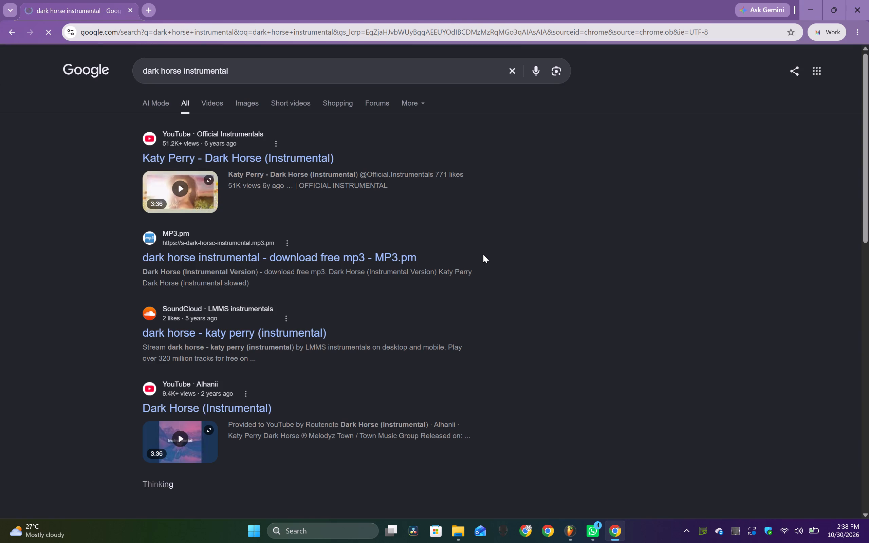
scroll(337, 290, "down", 2)
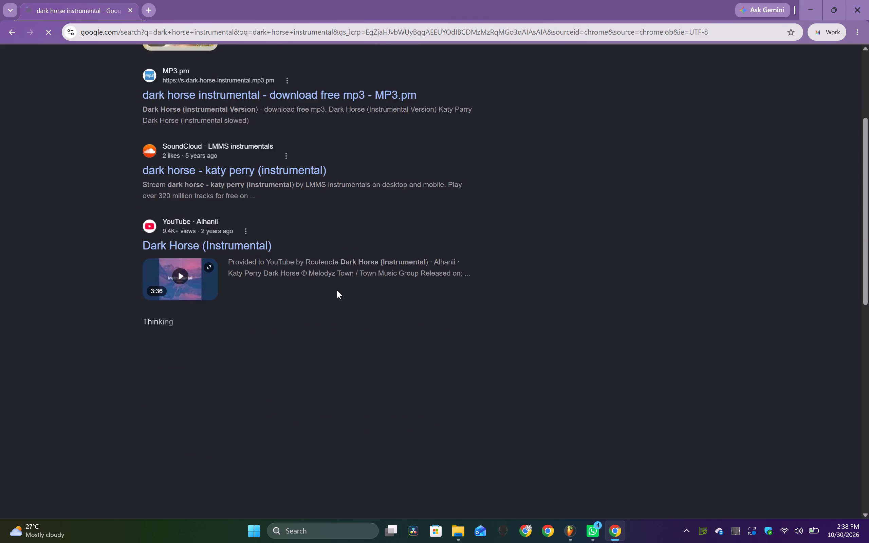
scroll(337, 290, "down", 7)
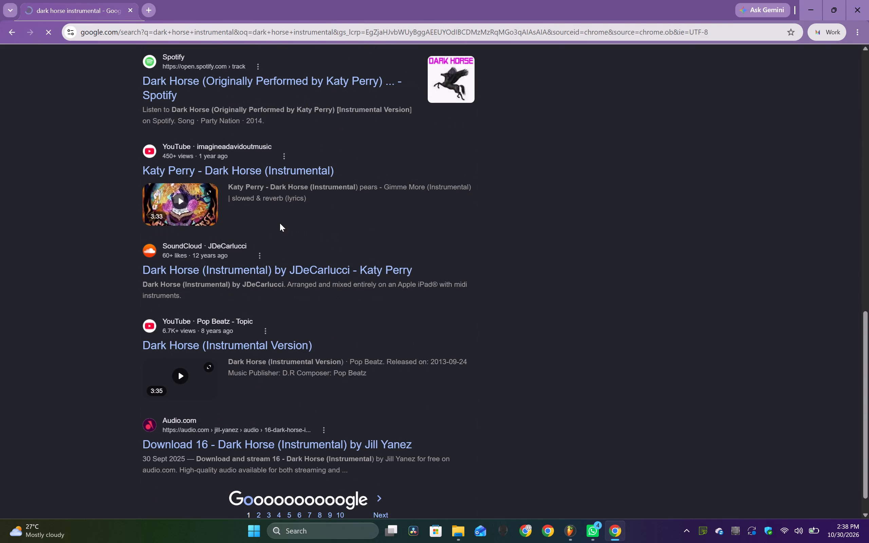
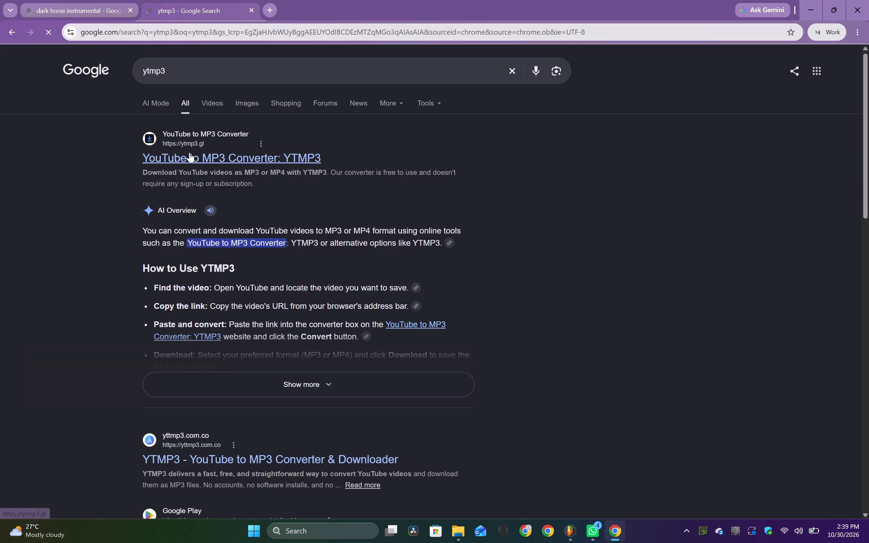
Open the ytmp3.gl YouTube to MP3 converter from the search results and briefly revisit the dark horse instrumental results.
left_click(202, 157)
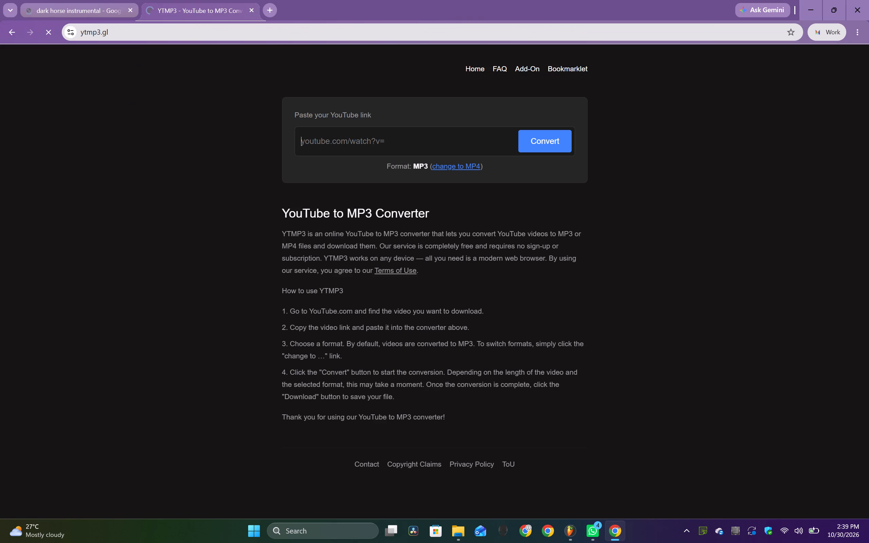
left_click(371, 132)
left_click(80, 5)
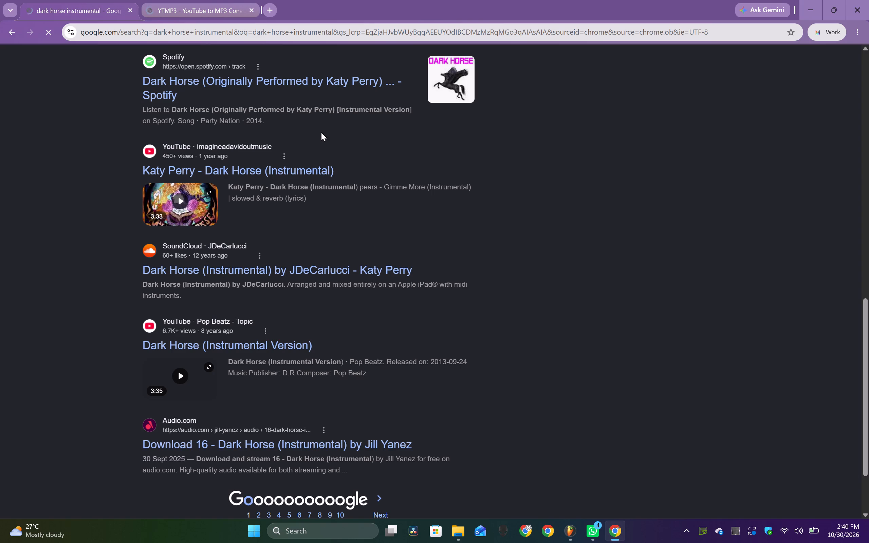
left_click(220, 0)
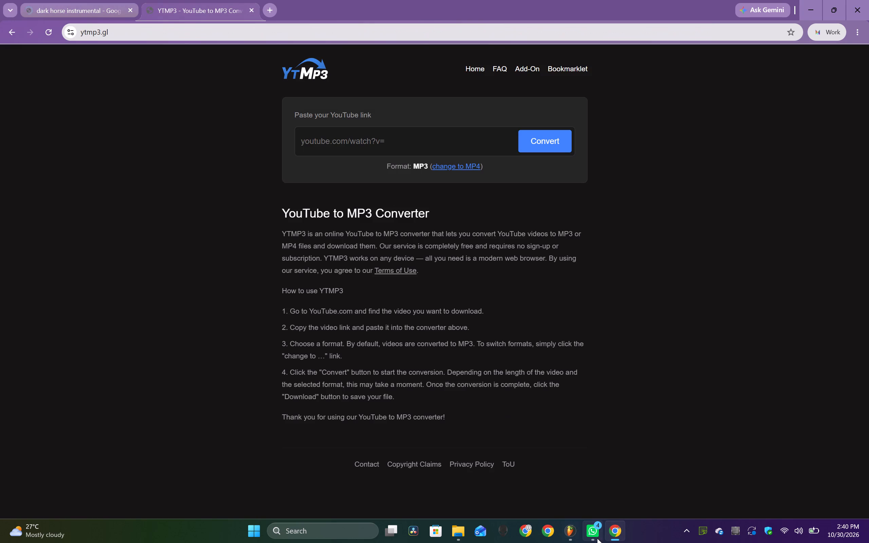
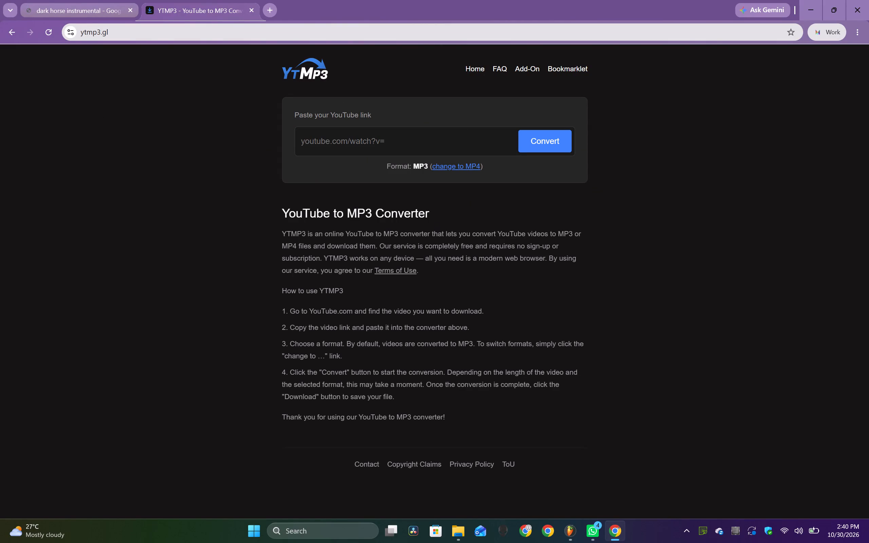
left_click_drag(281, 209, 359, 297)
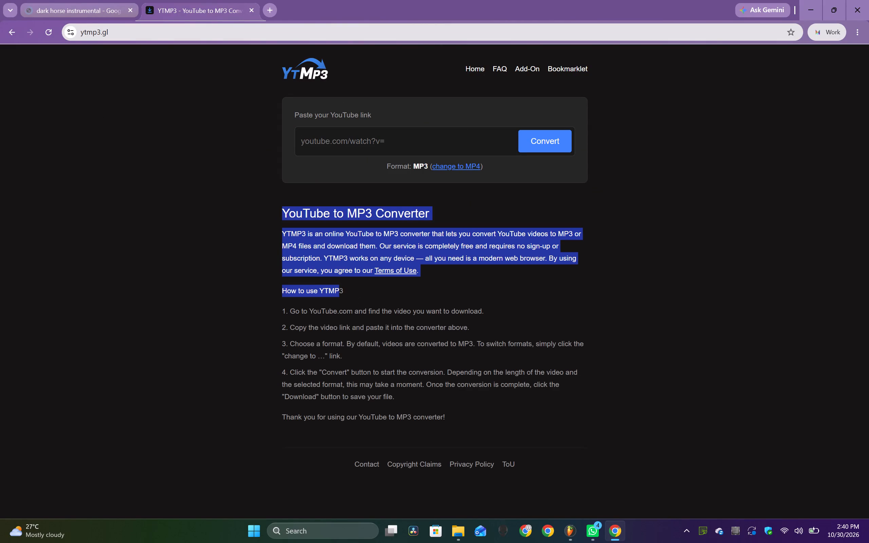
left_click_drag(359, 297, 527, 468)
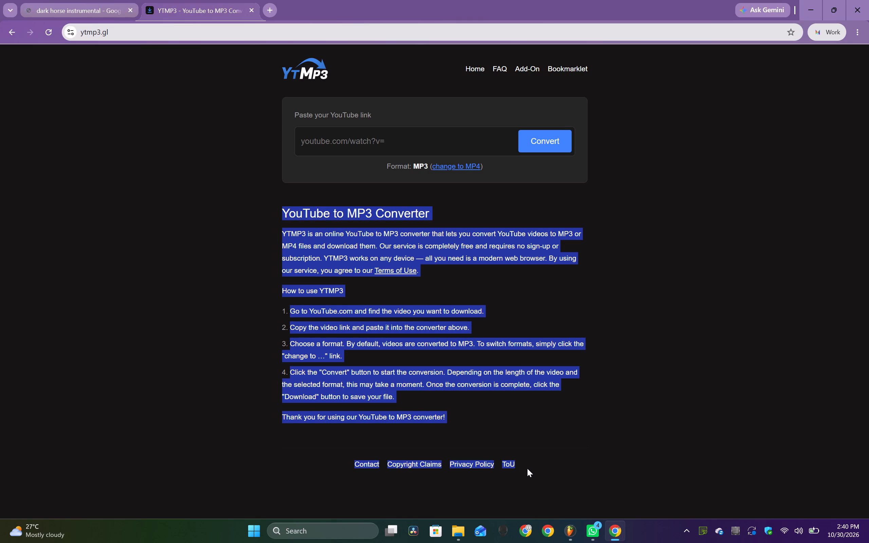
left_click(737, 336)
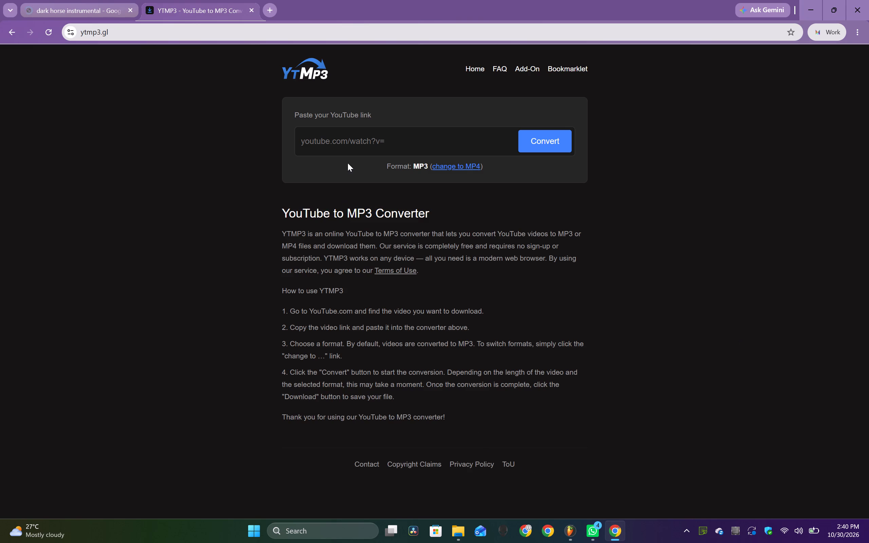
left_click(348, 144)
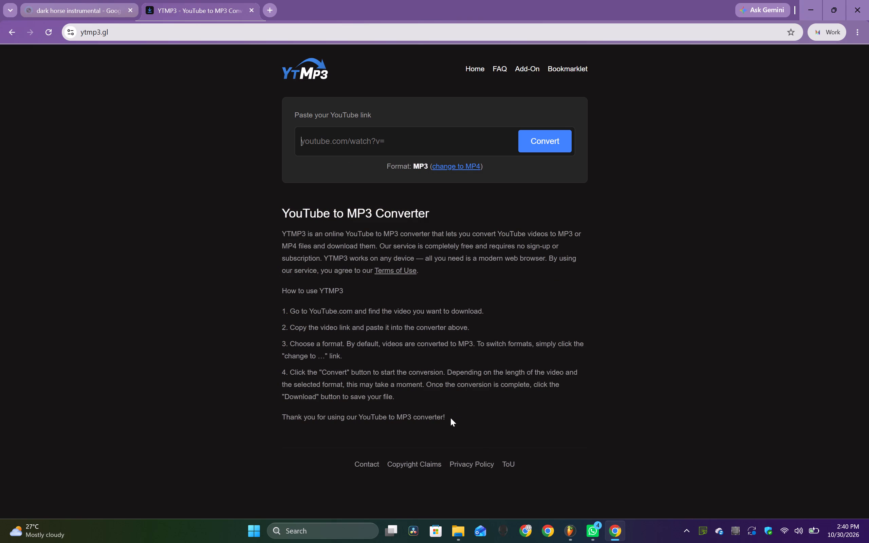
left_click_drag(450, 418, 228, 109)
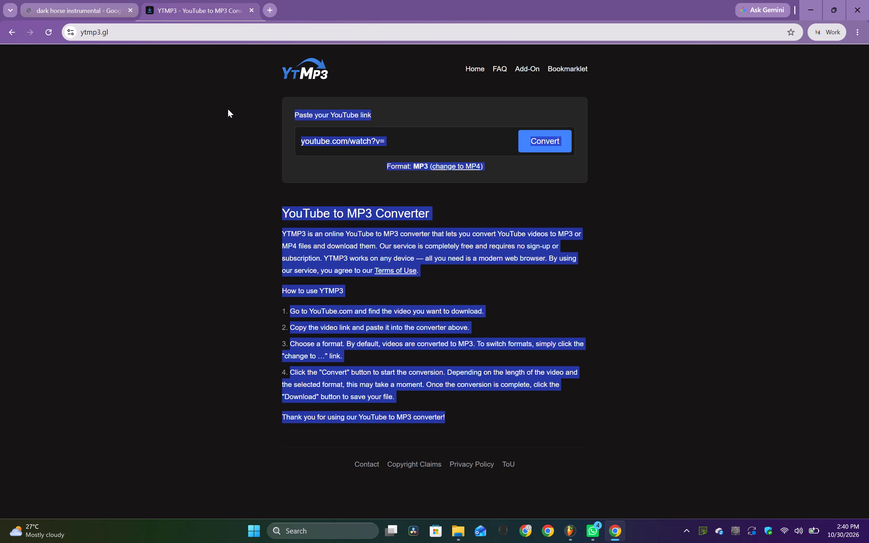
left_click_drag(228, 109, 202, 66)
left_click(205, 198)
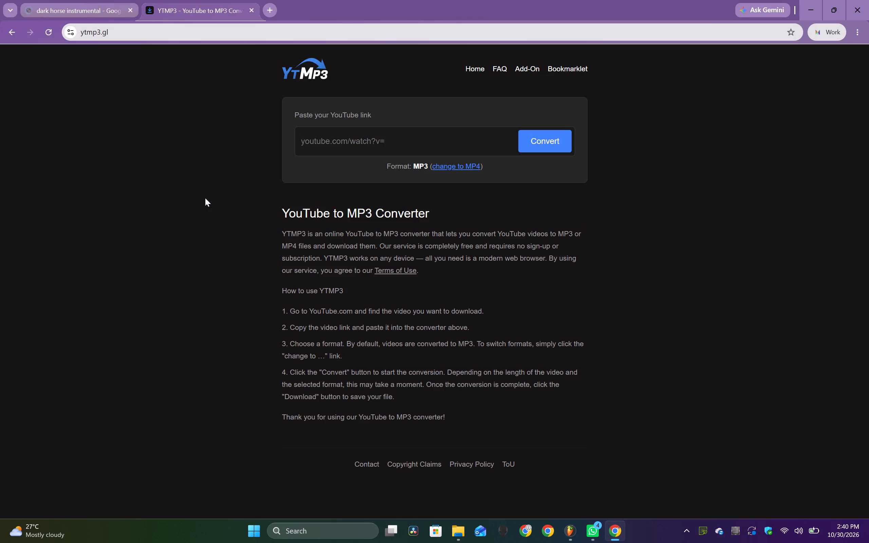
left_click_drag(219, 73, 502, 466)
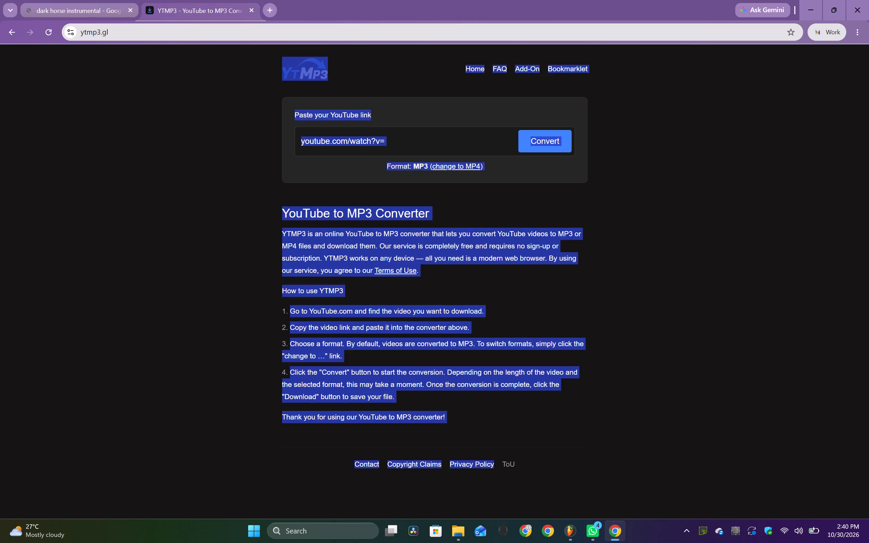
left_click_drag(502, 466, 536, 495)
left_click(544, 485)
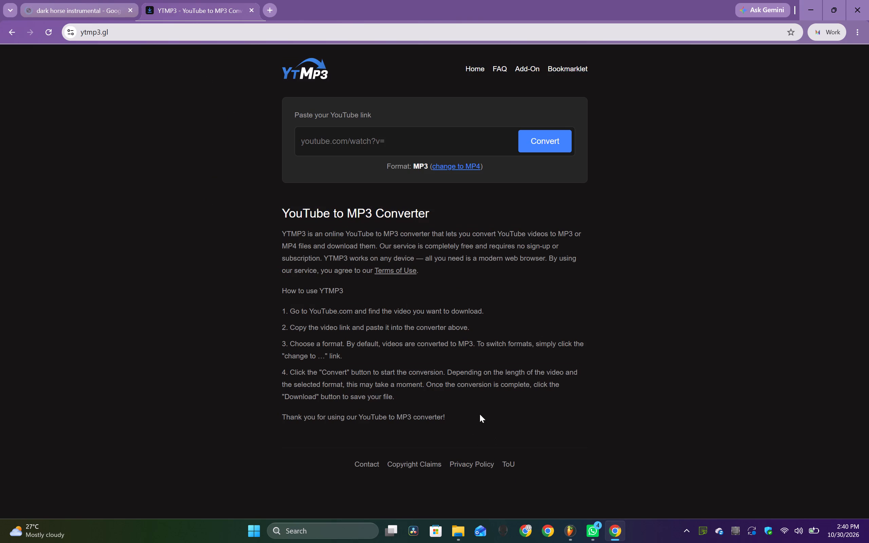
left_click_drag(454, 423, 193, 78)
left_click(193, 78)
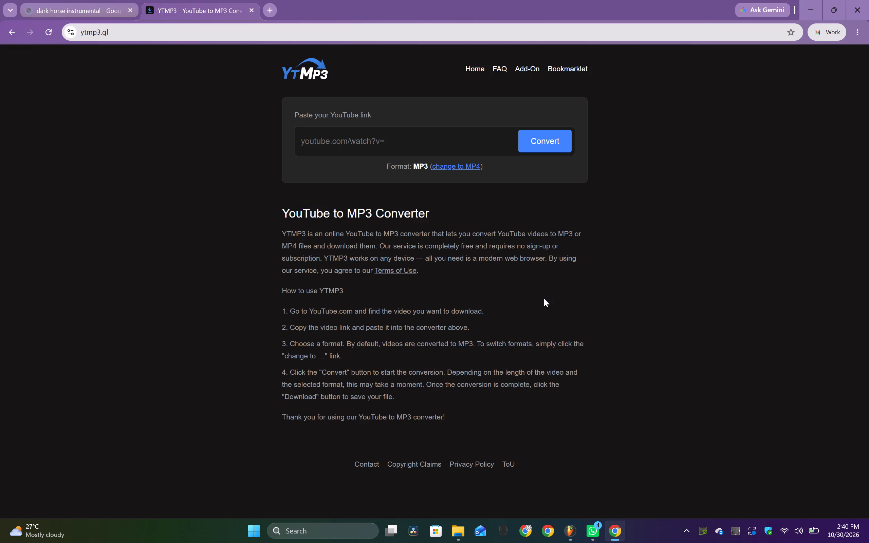
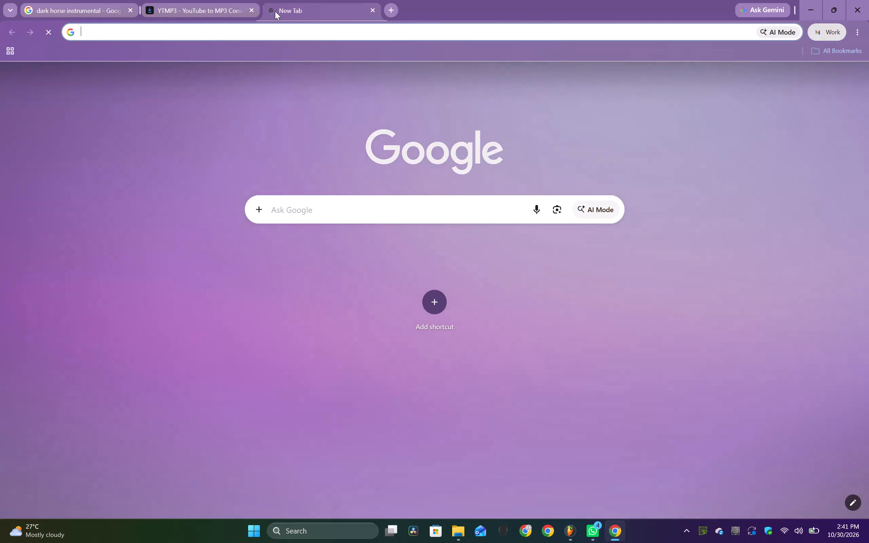
Enter mp3 as the search term in the new browser tab.
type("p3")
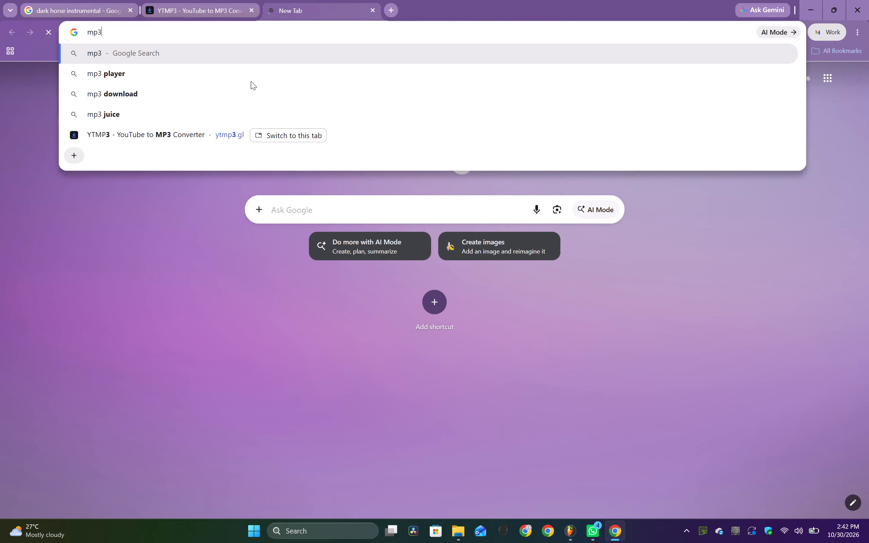
Launch DaVinci Resolve and switch back to the pecfest.flp project in FL Studio.
left_click(418, 537)
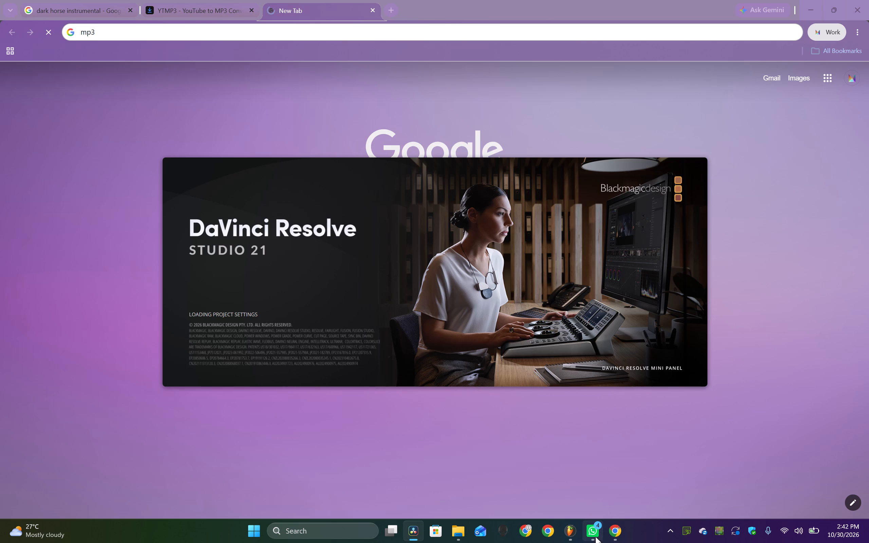
left_click(566, 540)
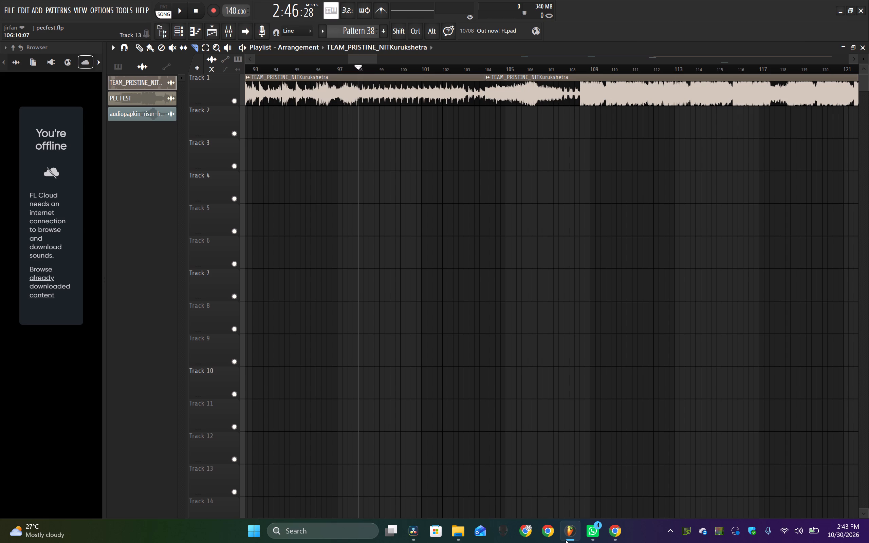
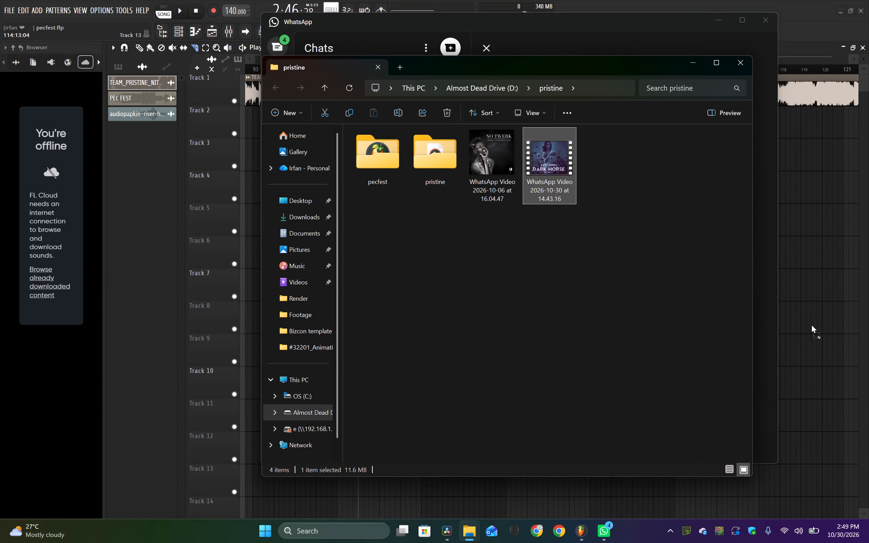
Try to bring the 14.43.16 WhatsApp video from the pristine folder into DaVinci Resolve, skipping the software update there.
left_click(461, 529)
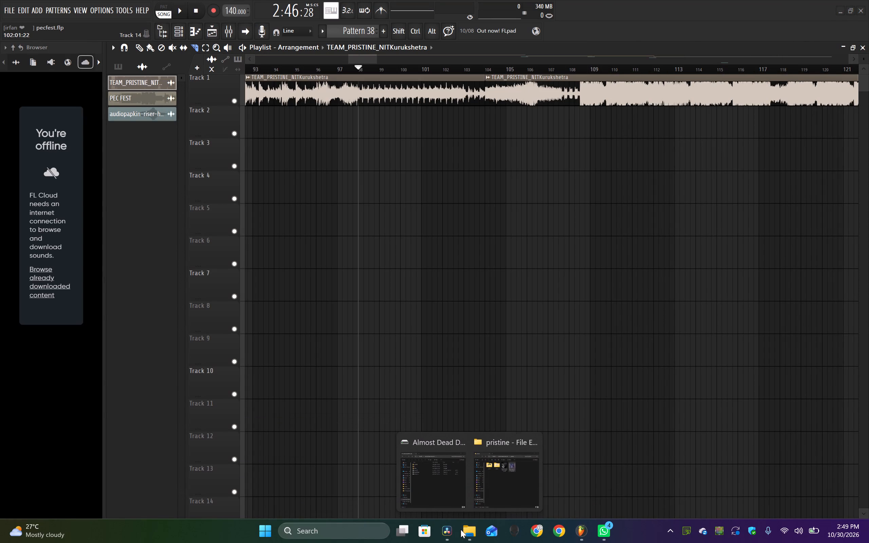
left_click(500, 461)
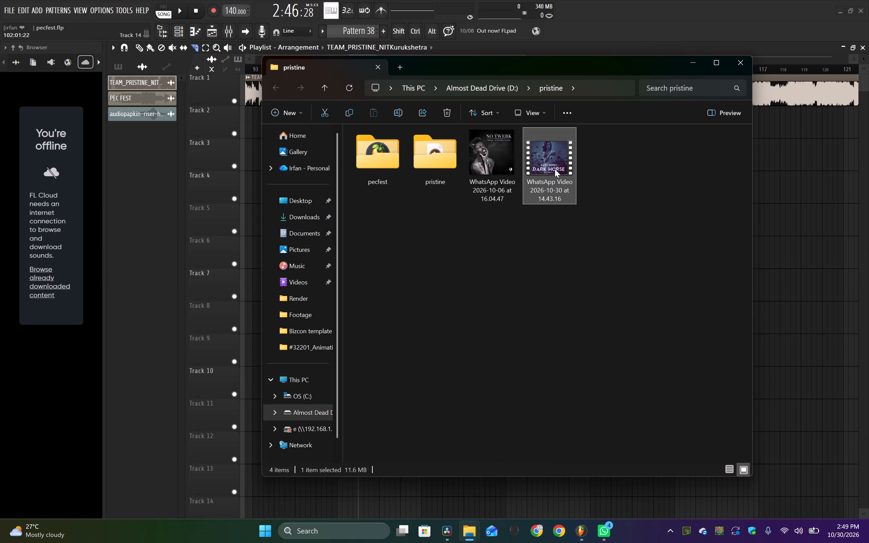
left_click_drag(555, 169, 445, 535)
left_click(411, 492)
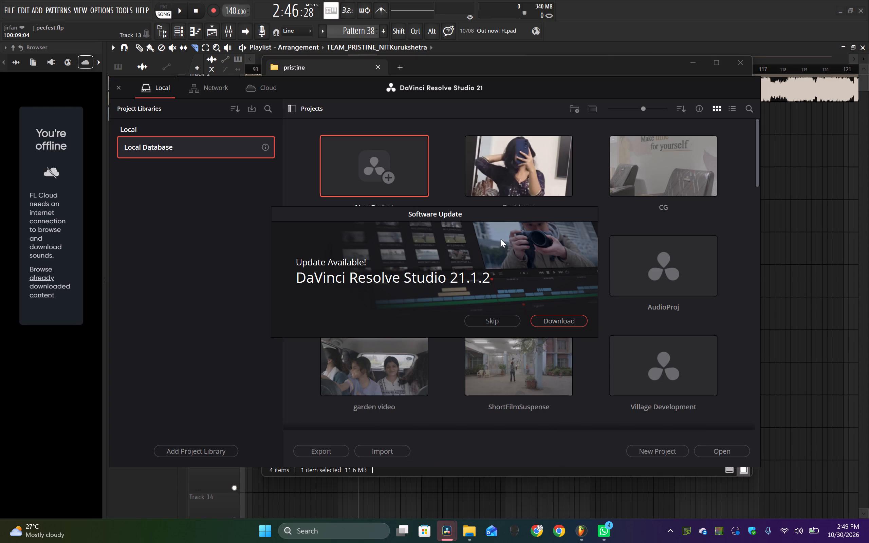
left_click(484, 326)
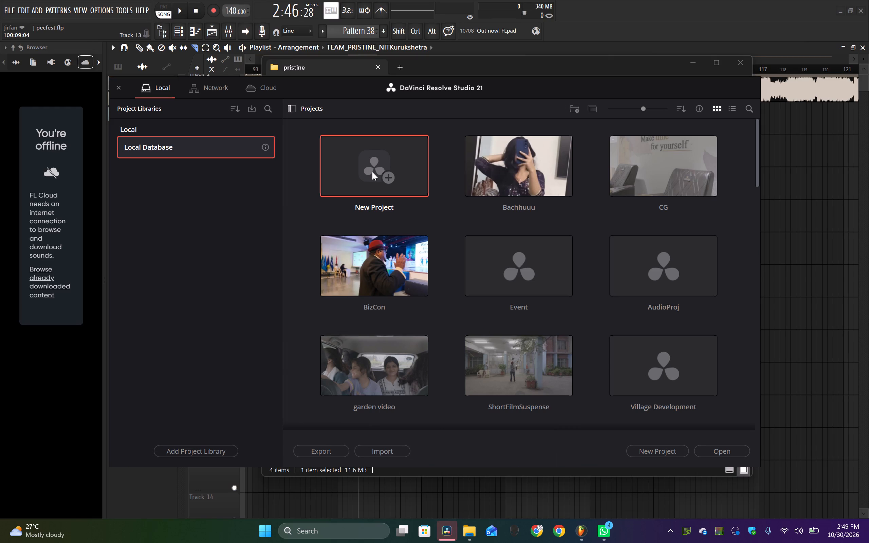
Try to create a new DaVinci Resolve project named New Project 1 in the Local Database.
double_click(372, 172)
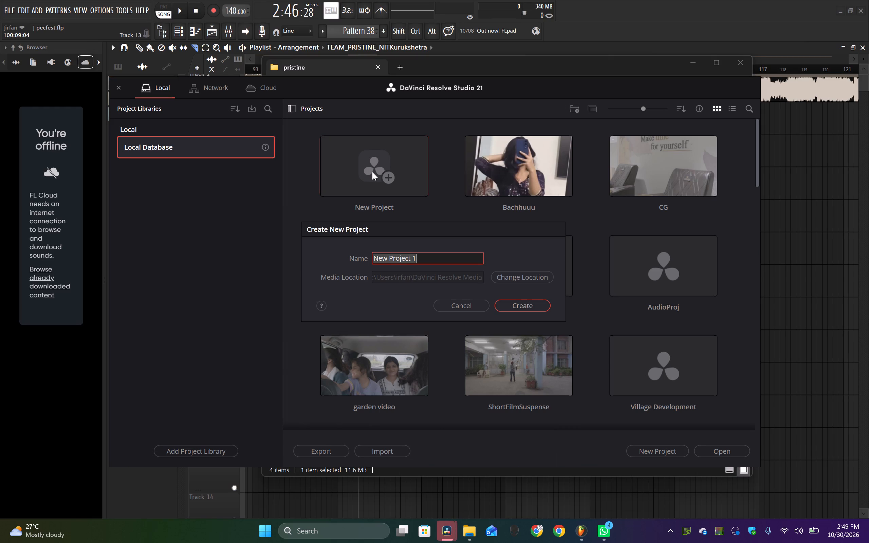
left_click(526, 311)
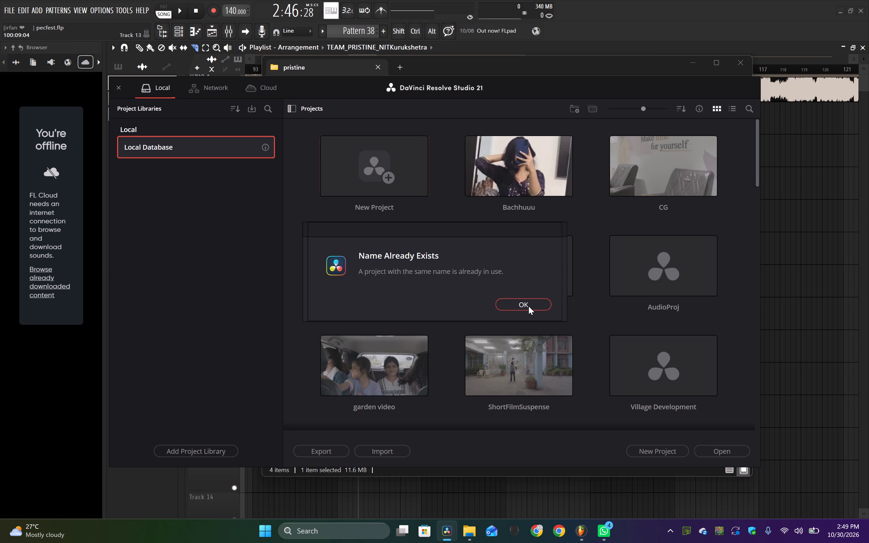
Create a new project named New Project3q2423.
left_click(529, 306)
left_click(432, 259)
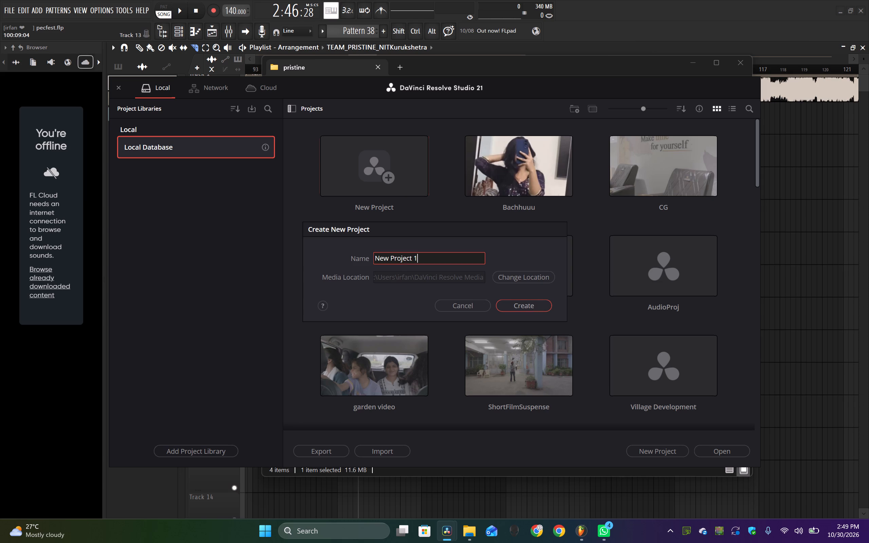
key("BackSpace")
key("BackSpace")
type("3q2423")
left_click(512, 302)
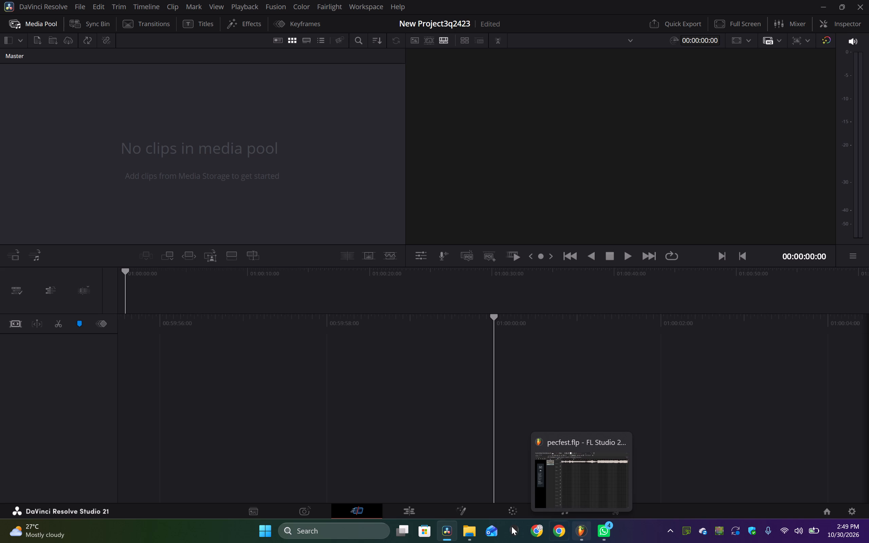
Add the Dark Horse WhatsApp video from the pristine folder to the empty timeline, changing the project frame rate to 30 fps.
left_click(469, 532)
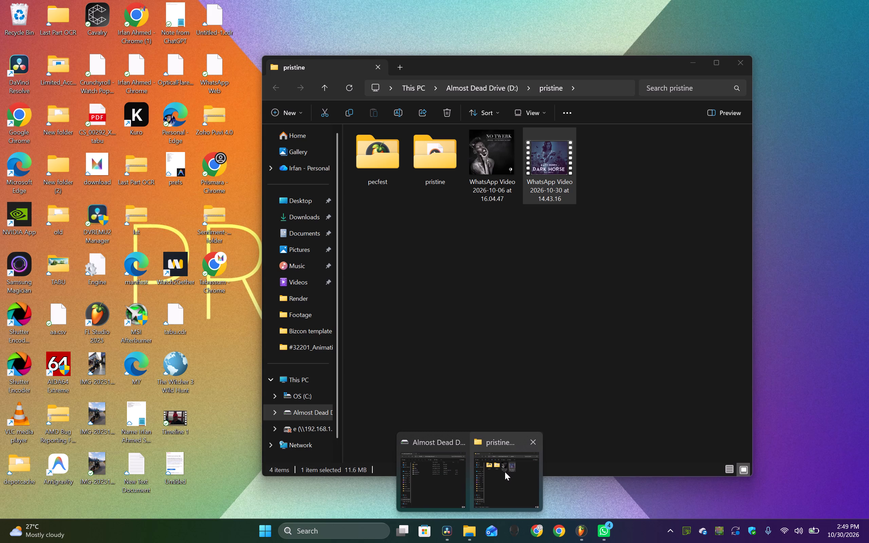
left_click(505, 472)
left_click_drag(574, 176, 364, 361)
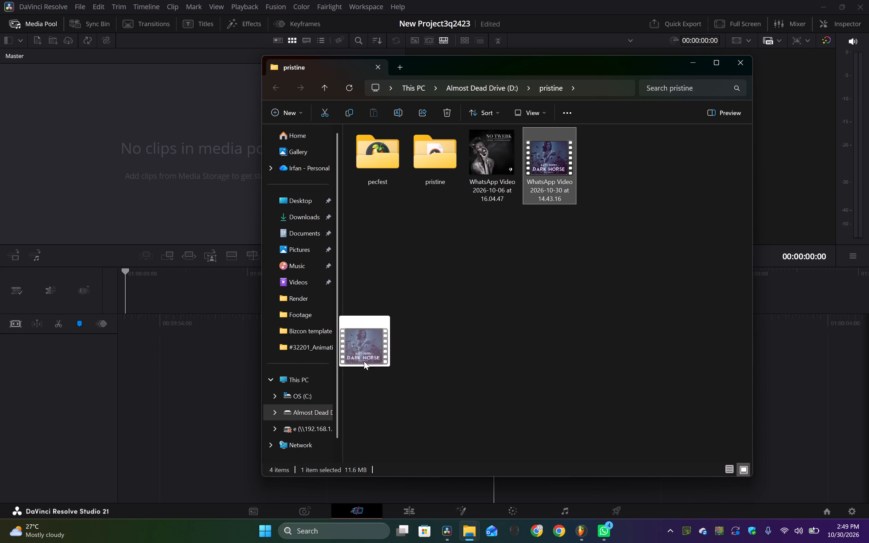
left_click_drag(364, 361, 178, 401)
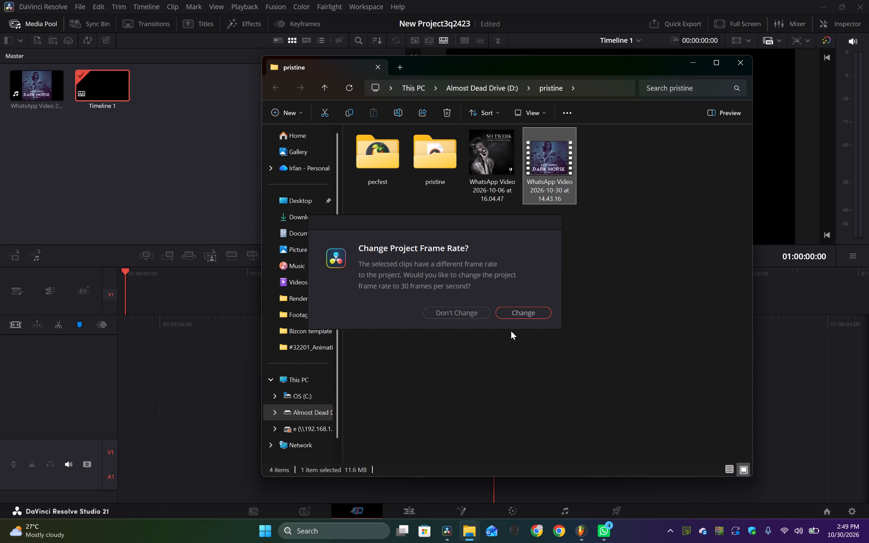
left_click(524, 308)
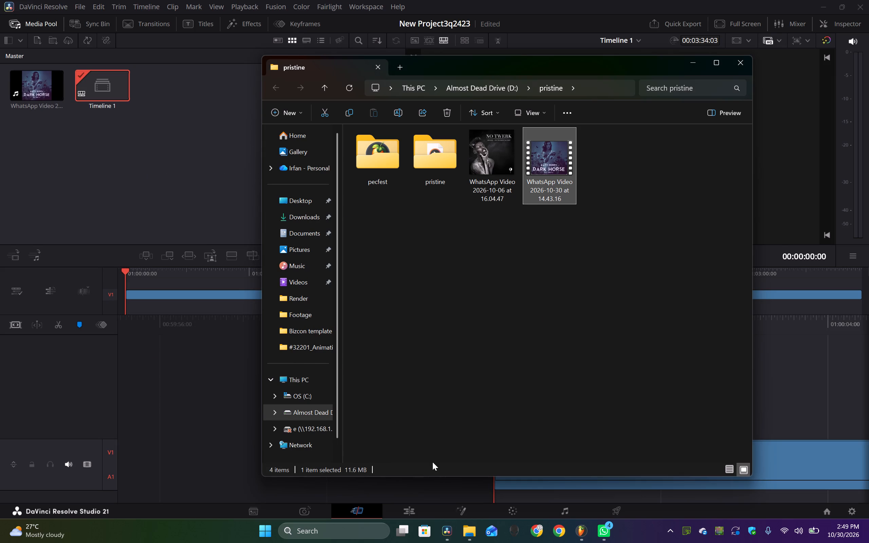
On the Edit page, turn off linked selection and delete only the Dark Horse video from Video 1, keeping its audio.
left_click(408, 513)
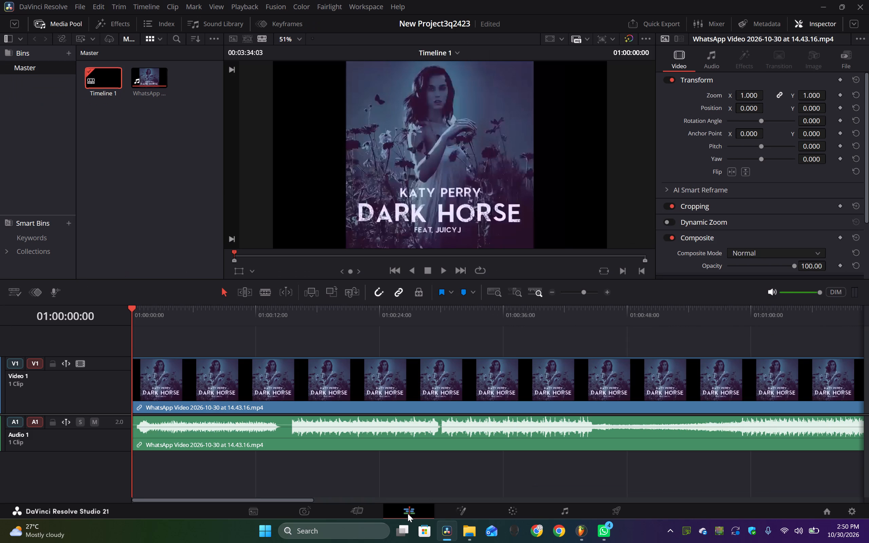
scroll(482, 462, "down", 9, "ctrl")
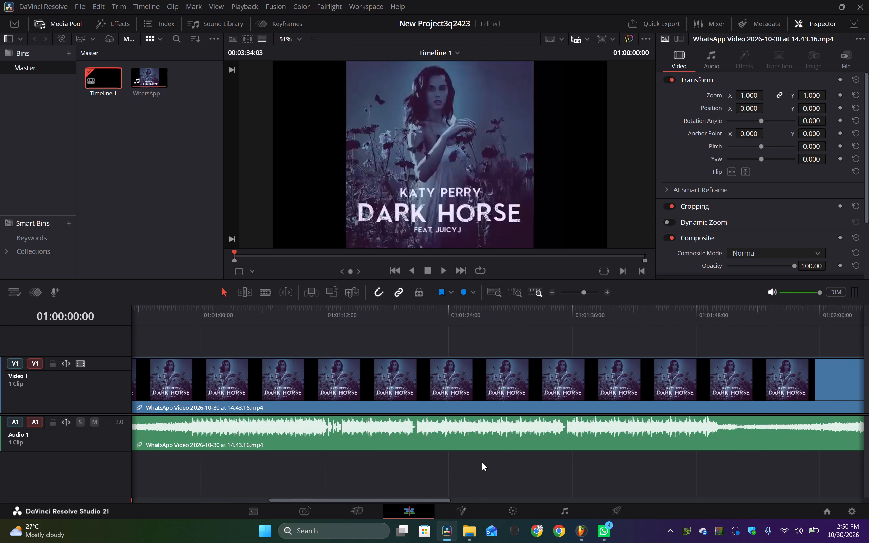
scroll(482, 462, "down", 4, "ctrl")
scroll(482, 462, "down", 2, "alt")
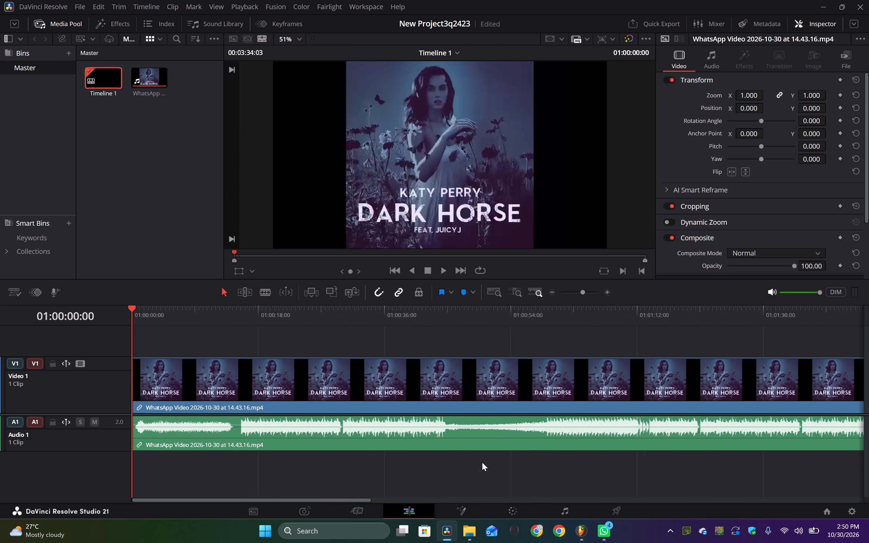
scroll(482, 462, "down", 2, "alt")
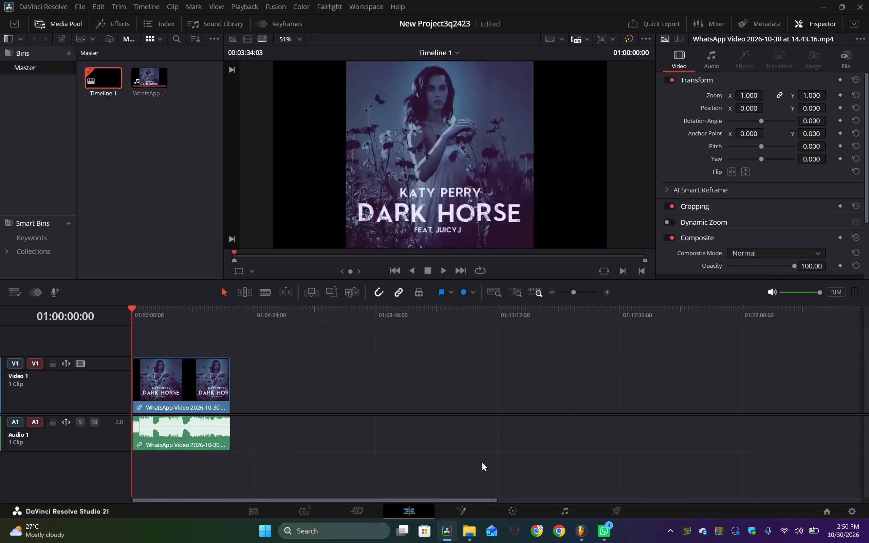
scroll(482, 462, "right", 4)
left_click(155, 377)
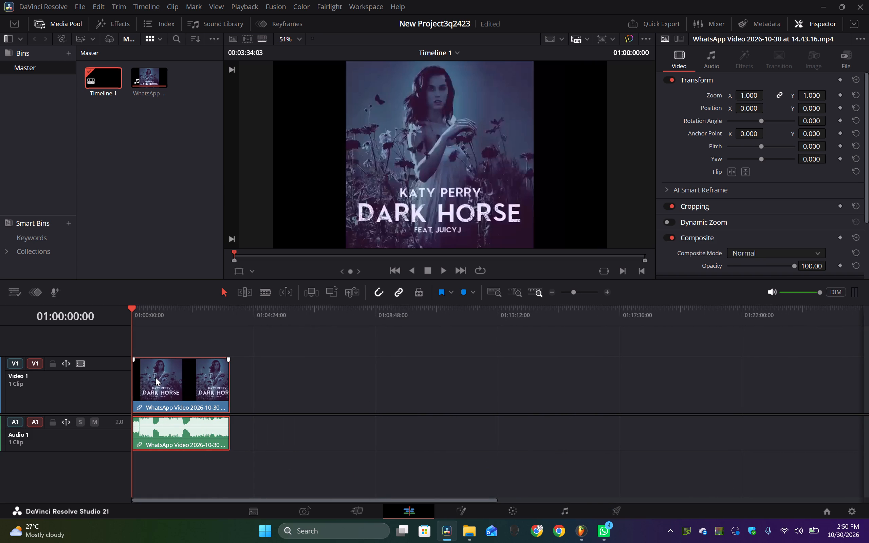
left_click(391, 293)
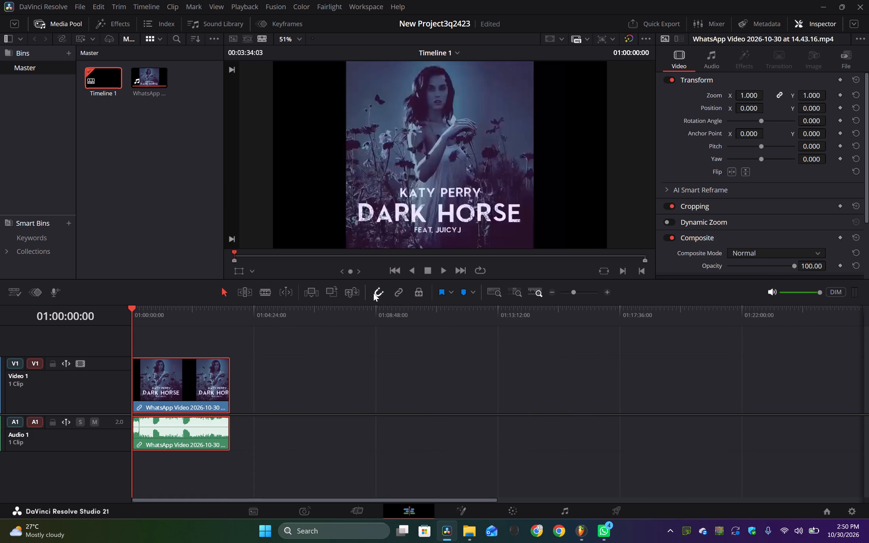
left_click(373, 293)
left_click(206, 369)
left_click(313, 374)
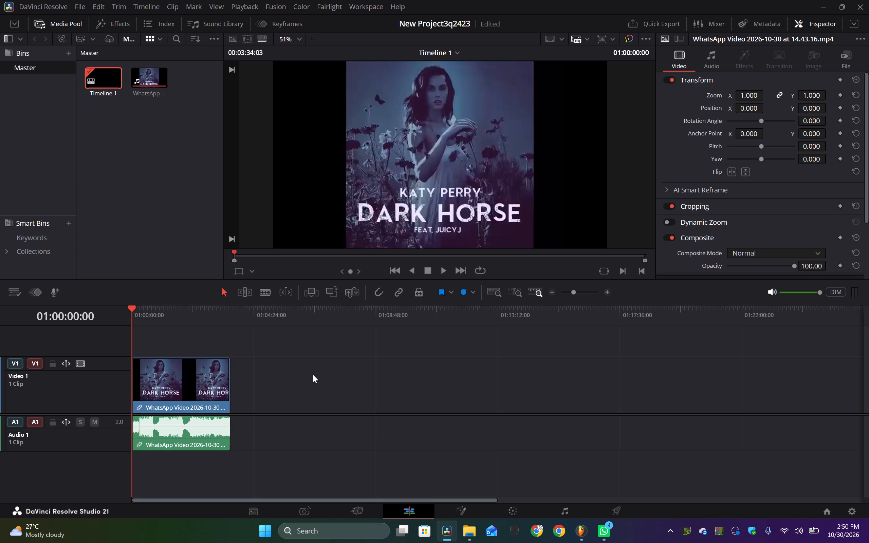
left_click(221, 379)
key("BackSpace")
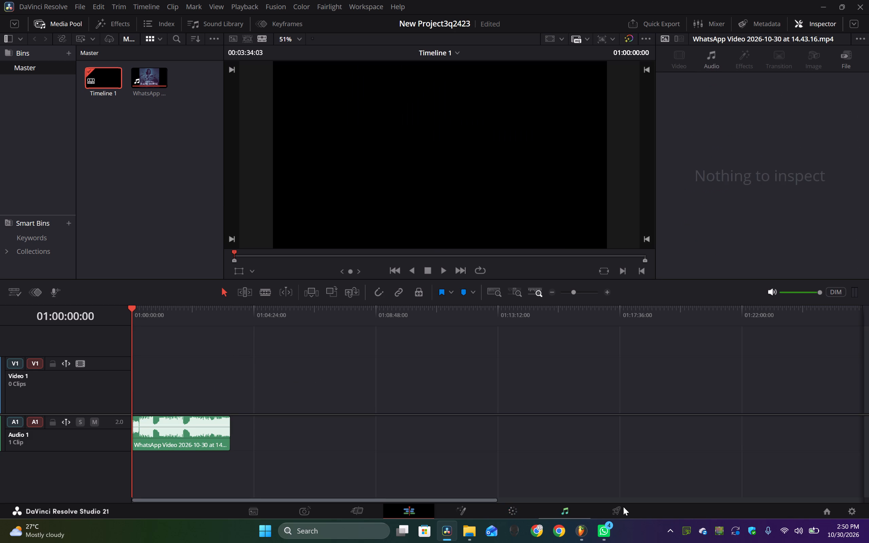
Add a marker at the start of Timeline 1.
key("space")
type("m")
key("space")
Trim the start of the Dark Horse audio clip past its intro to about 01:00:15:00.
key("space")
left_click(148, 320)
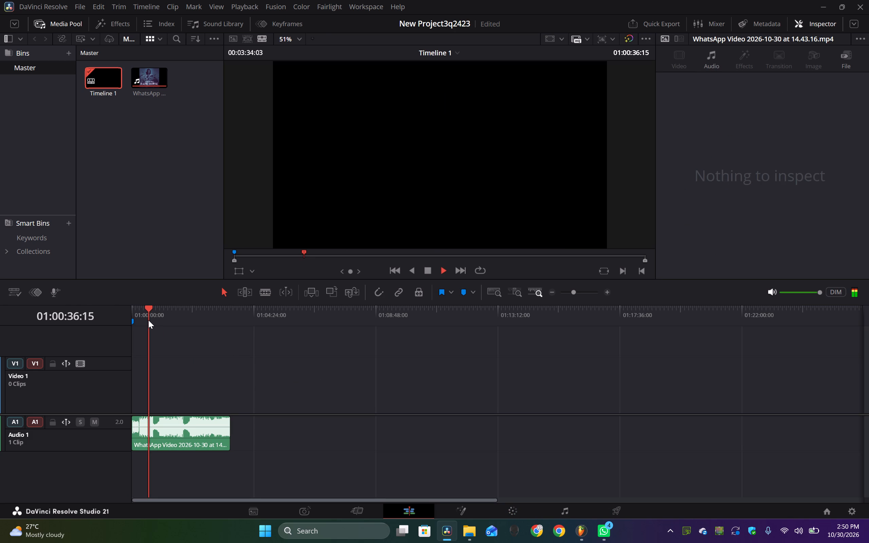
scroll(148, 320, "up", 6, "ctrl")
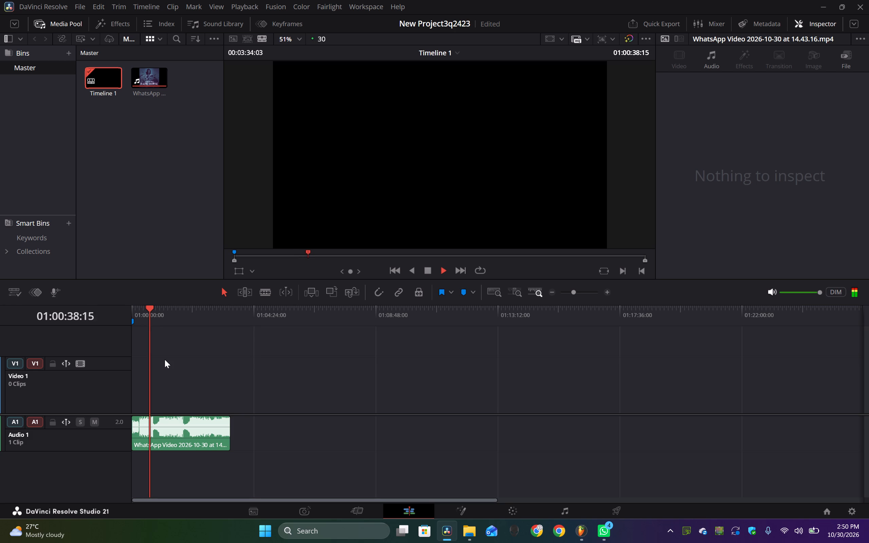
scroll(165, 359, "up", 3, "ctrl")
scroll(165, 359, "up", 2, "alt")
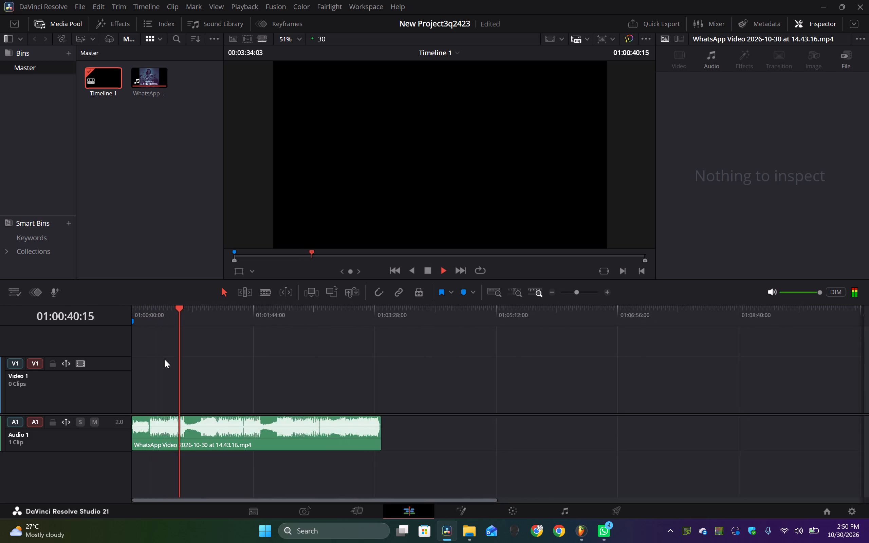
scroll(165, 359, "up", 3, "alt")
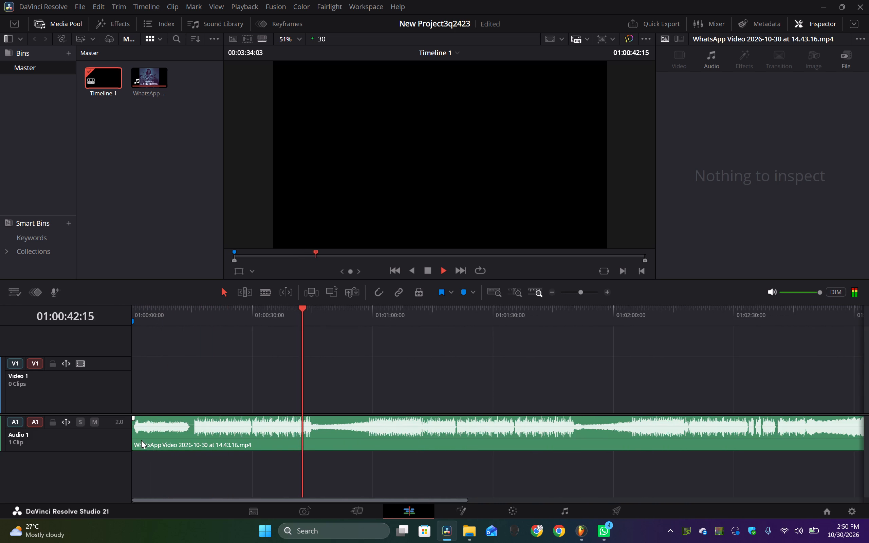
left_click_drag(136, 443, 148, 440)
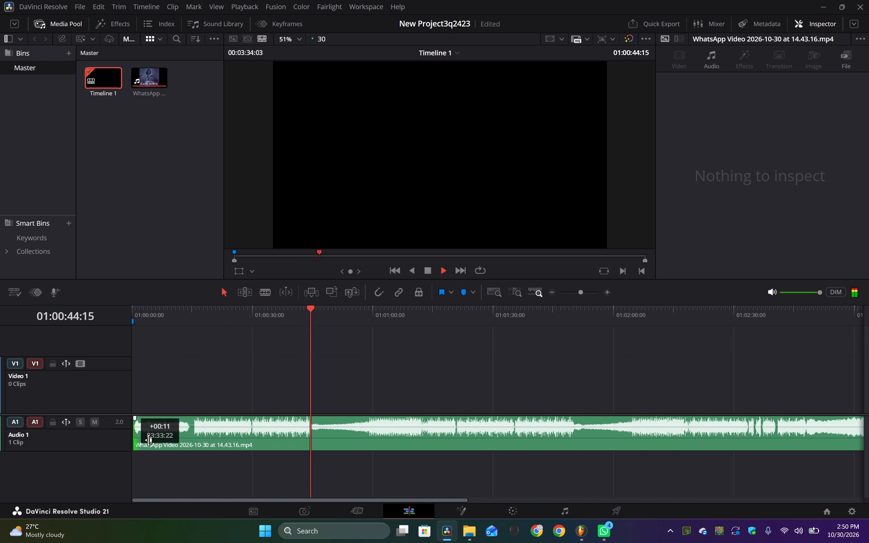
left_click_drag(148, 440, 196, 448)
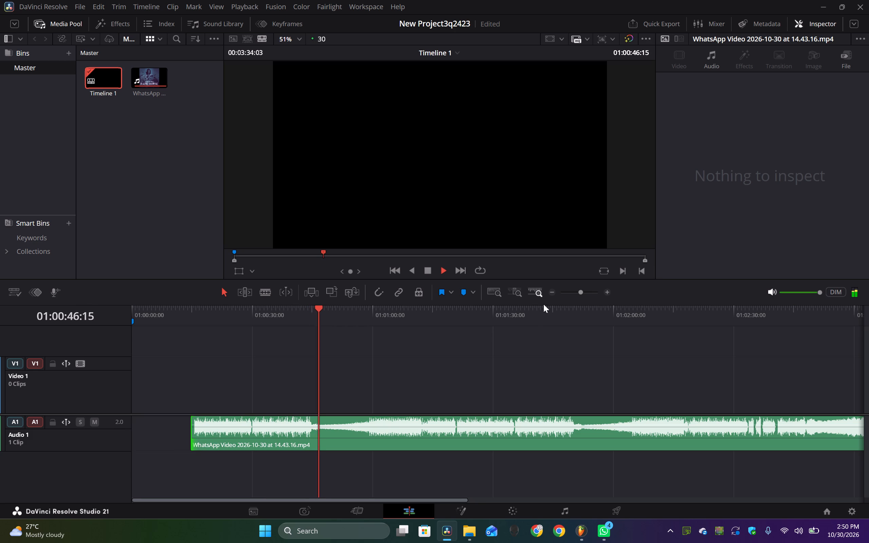
Preview later passages of the song and trim the audio clip's start to about 01:00:47:00, where the quiet build-up begins.
left_click(542, 312)
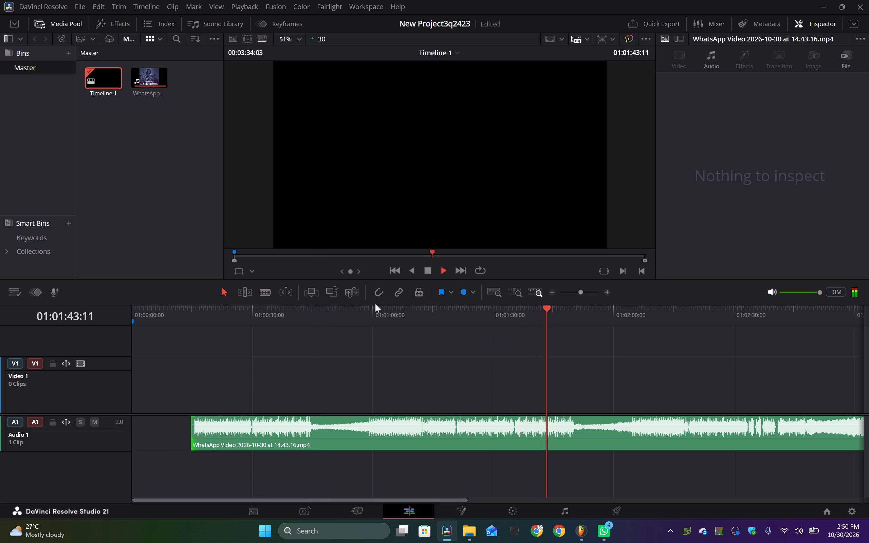
left_click(391, 313)
left_click(390, 318)
left_click(390, 318)
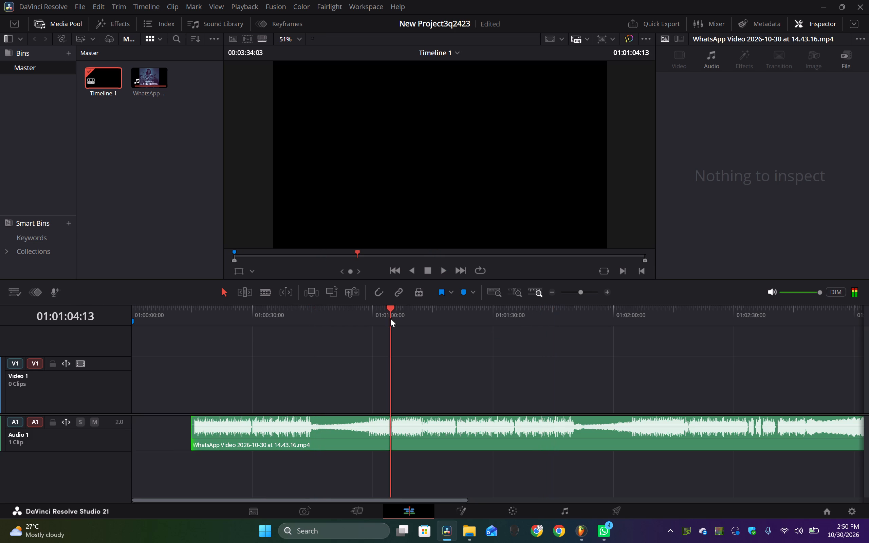
left_click(414, 311)
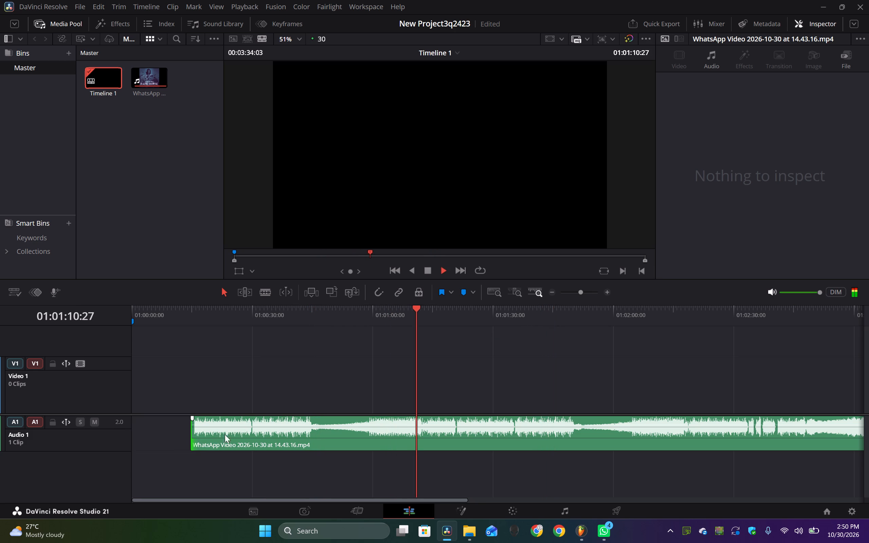
left_click_drag(195, 447, 317, 460)
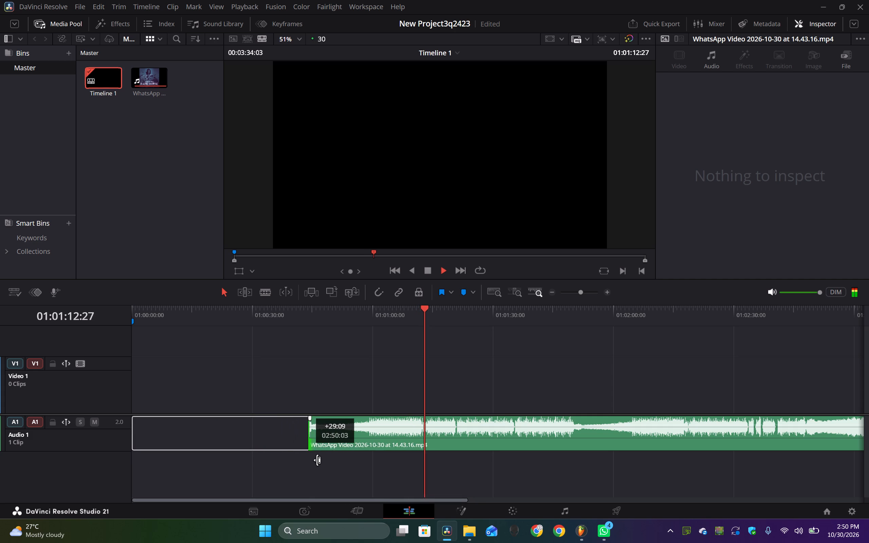
left_click_drag(317, 460, 324, 462)
Find the end of the loud section by playback and split the Dark Horse audio clip at 01:01:50:15.
scroll(324, 462, "down", 2, "ctrl")
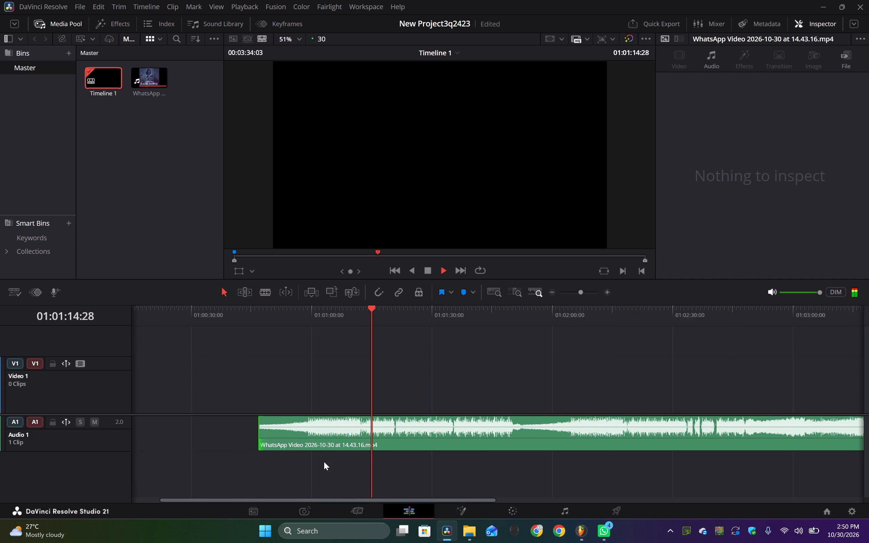
scroll(324, 462, "down", 1, "ctrl")
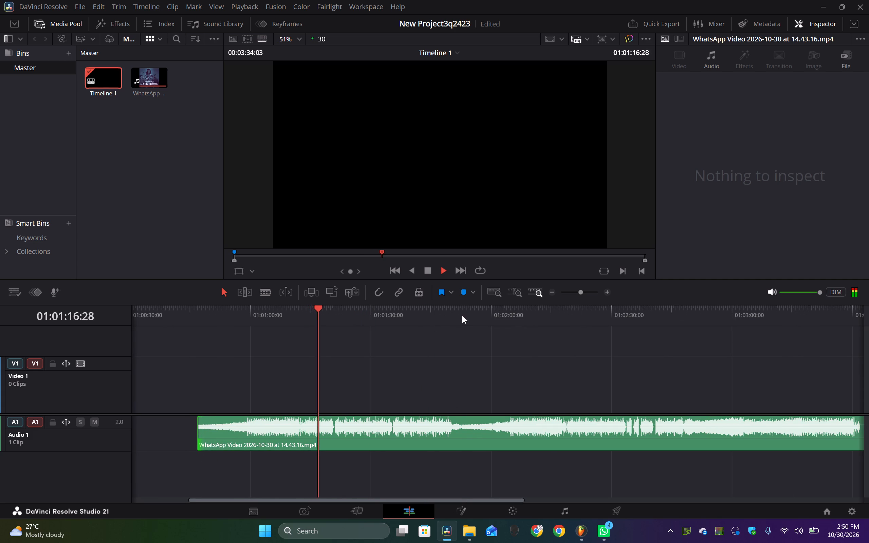
left_click(462, 315)
key("alt+b")
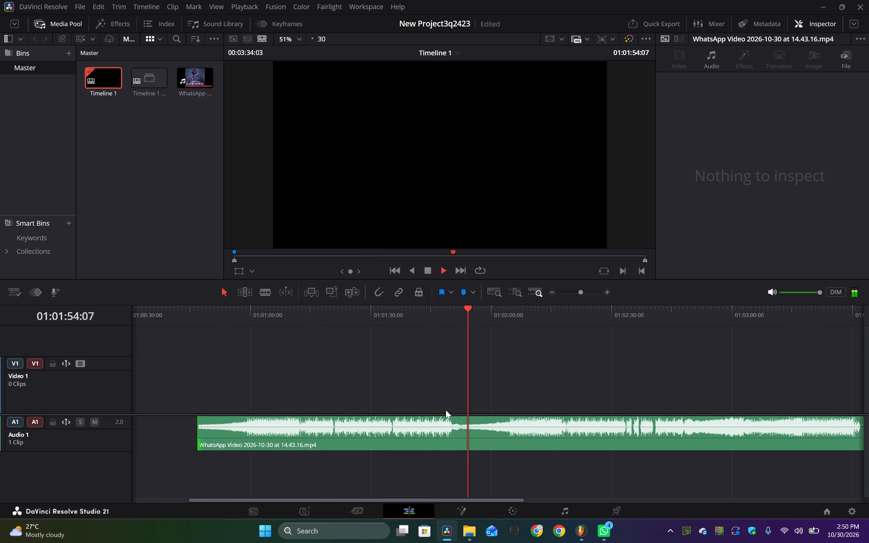
left_click(445, 319)
key("space")
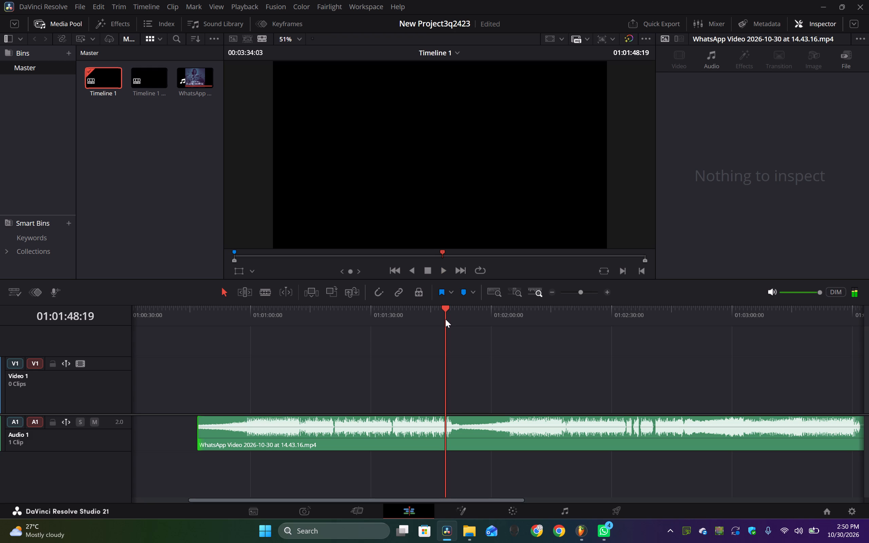
key("space")
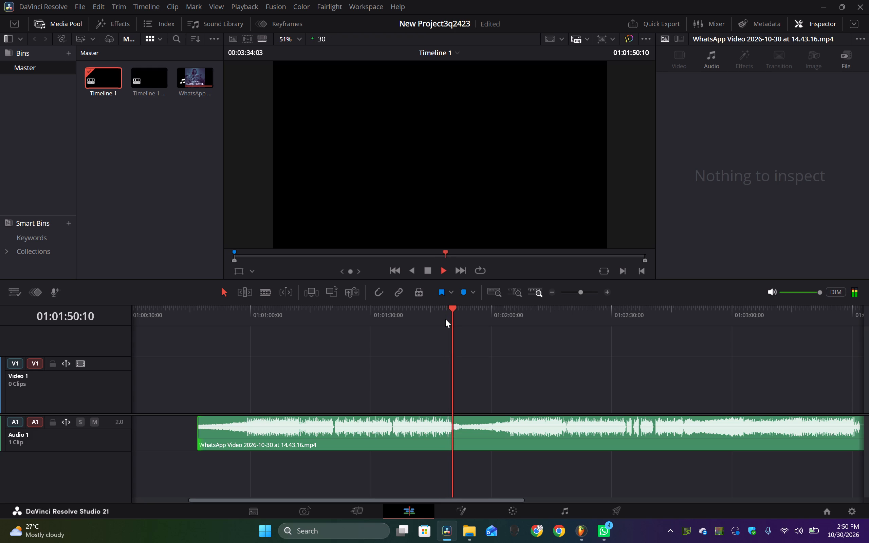
key("space")
left_click(471, 423)
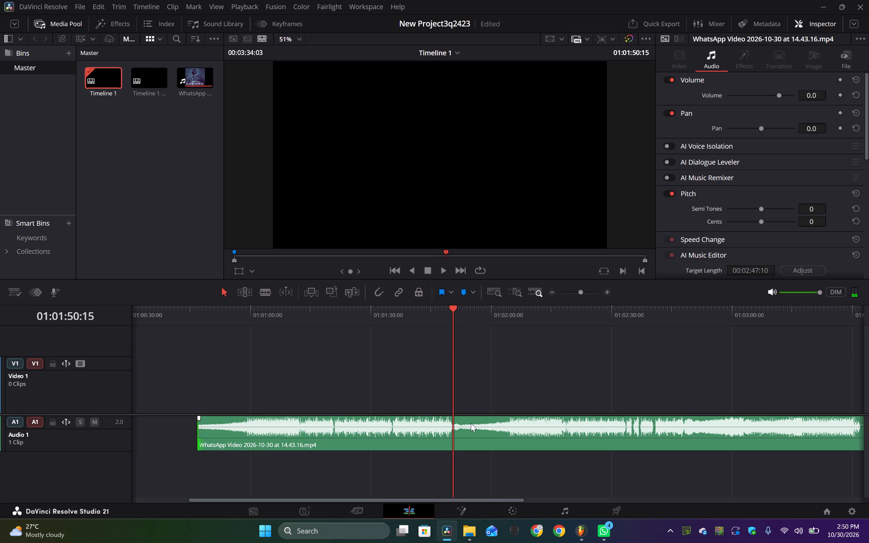
key("ctrl+b")
Delete the audio segment after the 01:01:50:15 split, keeping the section before it.
key("BackSpace")
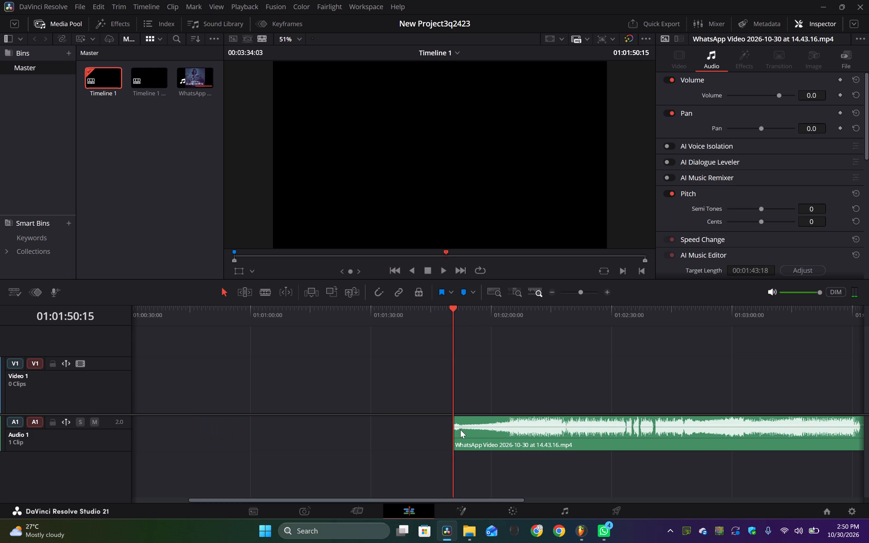
key("ctrl+z")
left_click(498, 434)
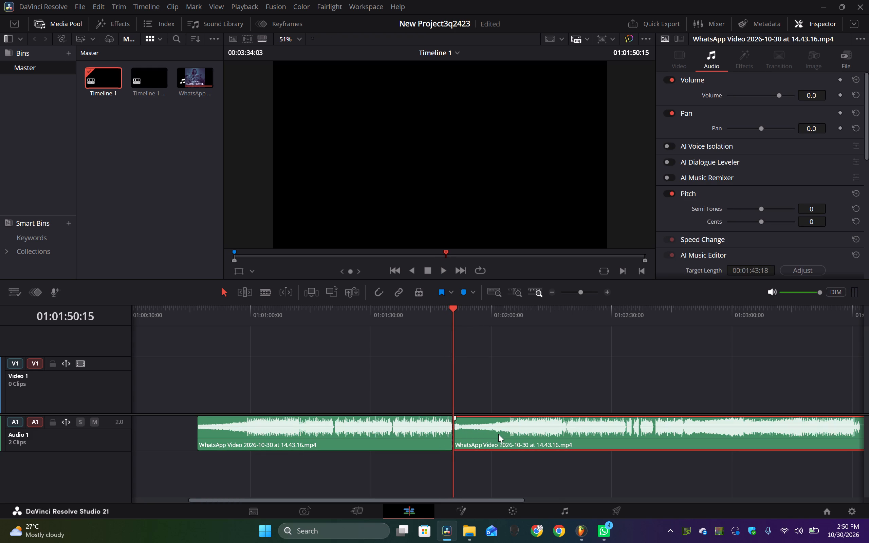
key("BackSpace")
Extend the end of the Dark Horse audio clip past the loud section to about 01:01:56:02.
left_click_drag(448, 435, 455, 439)
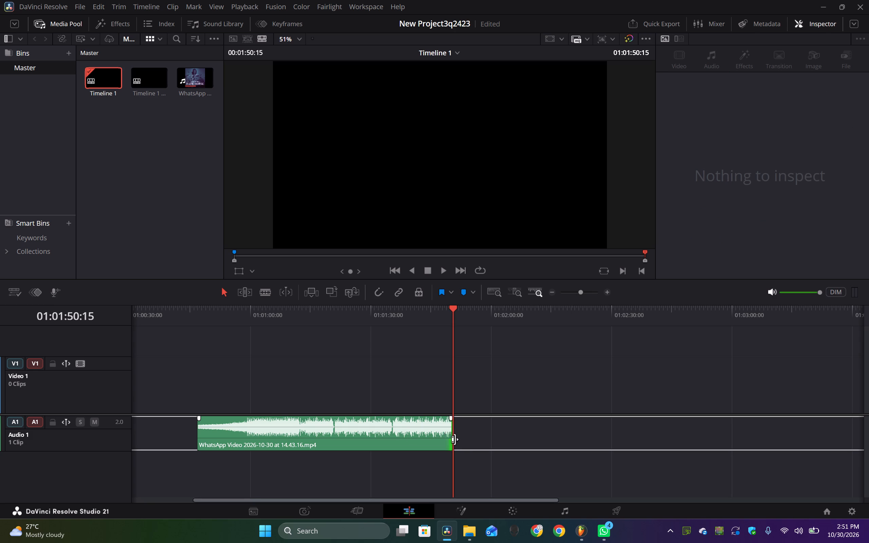
left_click_drag(455, 439, 470, 443)
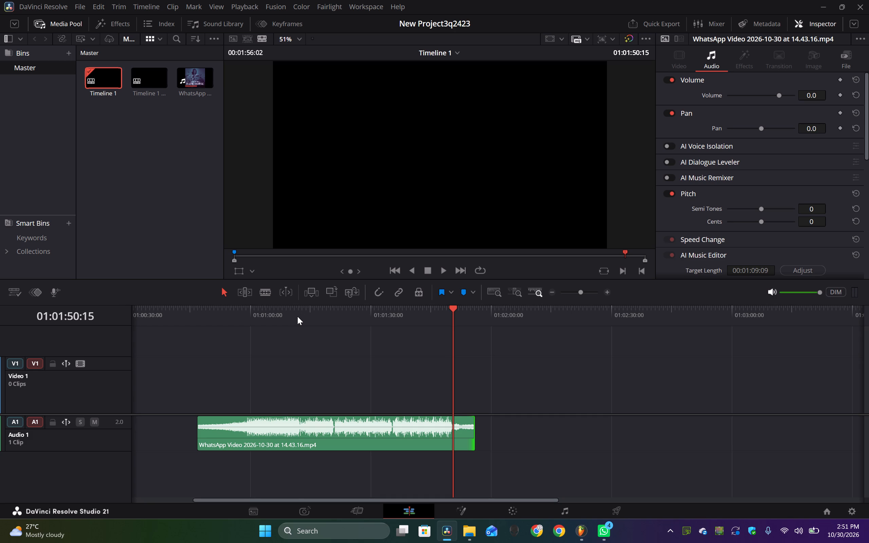
left_click(297, 316)
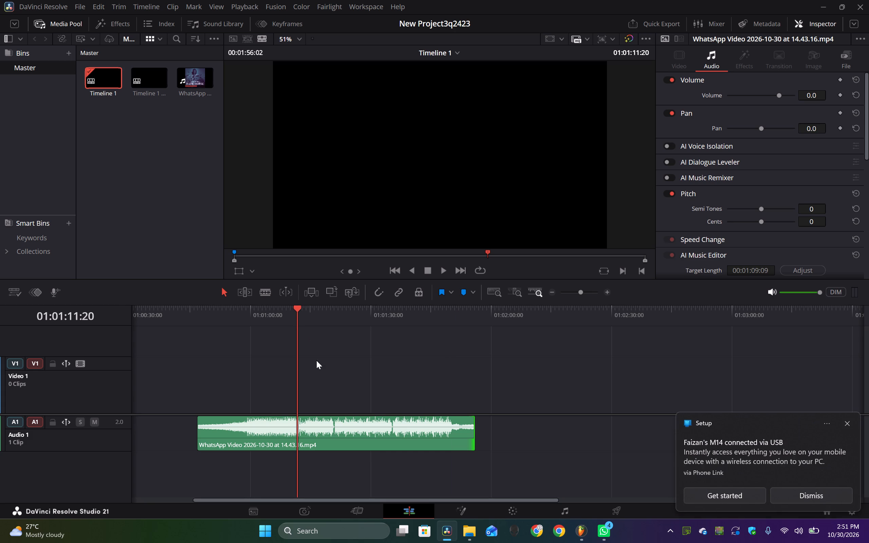
left_click(844, 425)
left_click(340, 440)
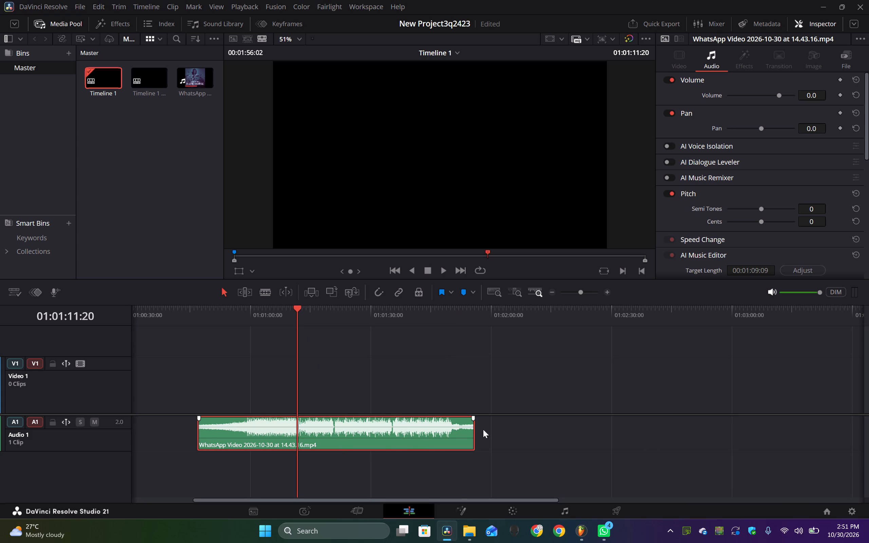
Open the Deliver page and set the export file name to darkhorse.
left_click(612, 514)
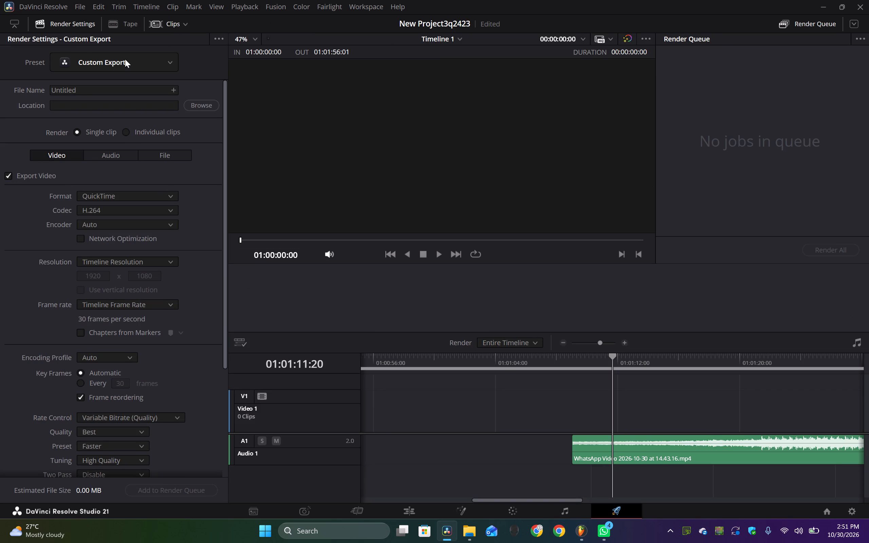
left_click(117, 88)
key("BackSpace")
key("BackSpace")
key("BackSpace")
key("BackSpace")
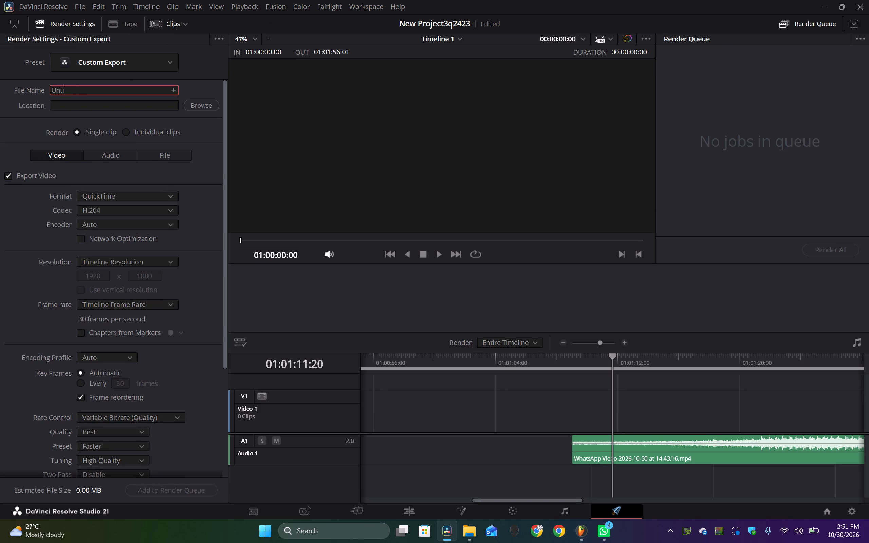
key("BackSpace")
key("BackSpace")
key("BackSpace")
key("BackSpace")
key("BackSpace")
key("BackSpace")
type("darkhorse")
Set the export location to the pristine folder on the D: drive.
left_click(189, 104)
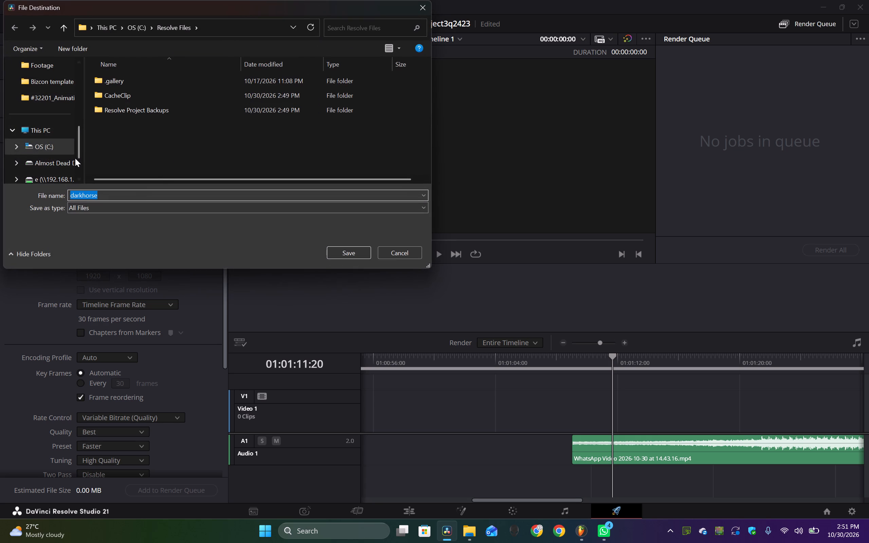
left_click(47, 163)
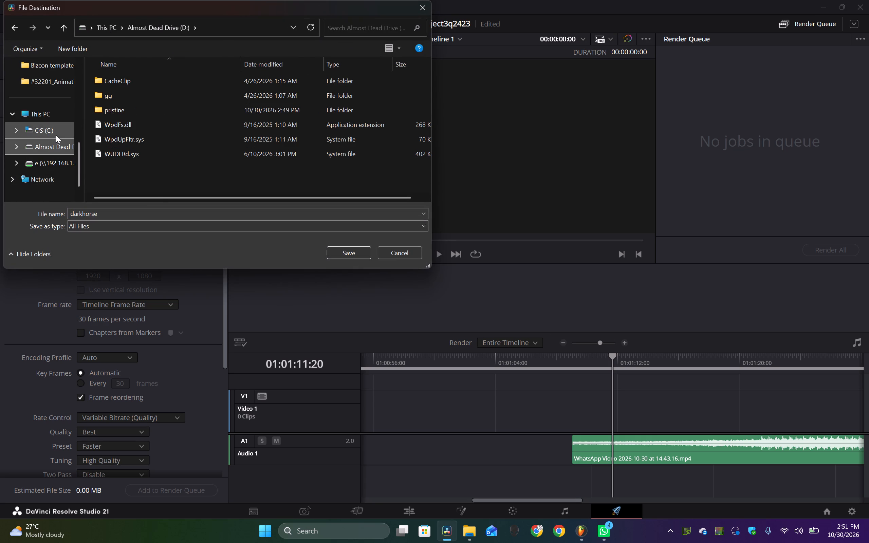
double_click(131, 110)
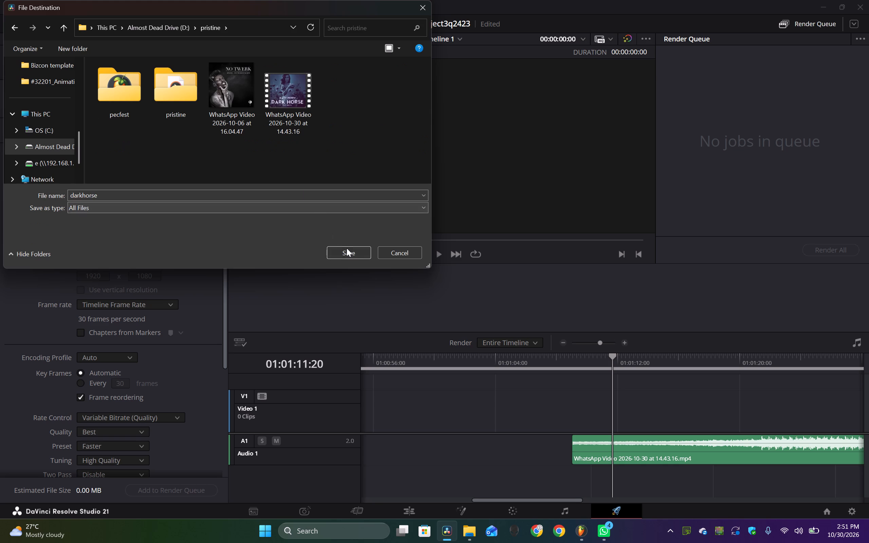
left_click(353, 251)
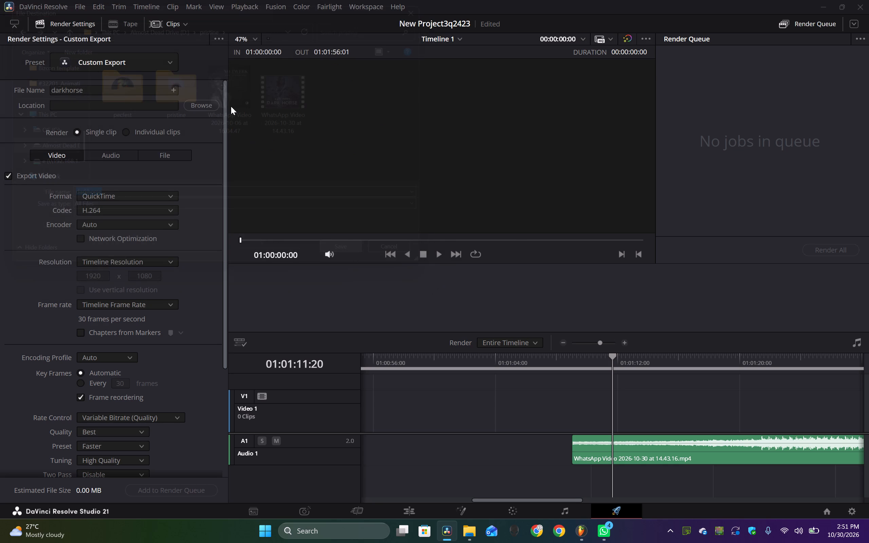
Set the video export format to MP4 with the H.264 codec and bring up the audio export settings.
left_click(160, 198)
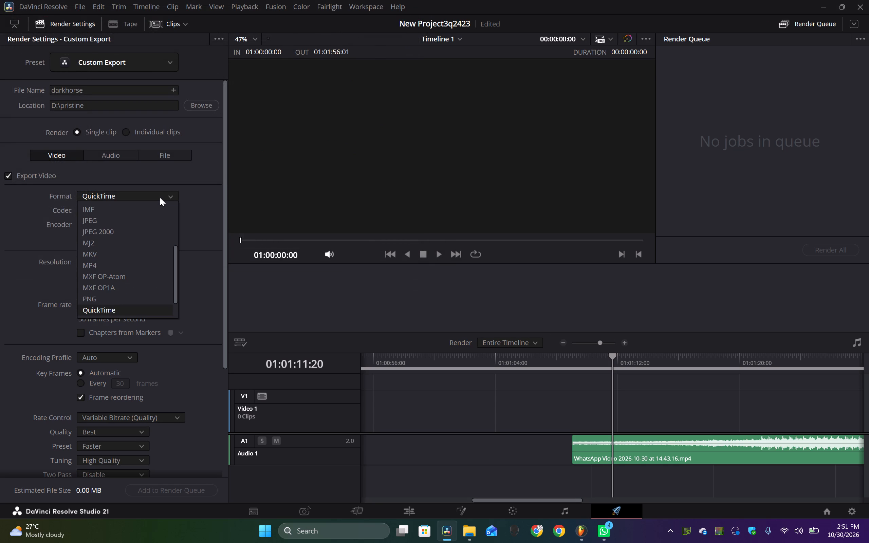
left_click(138, 265)
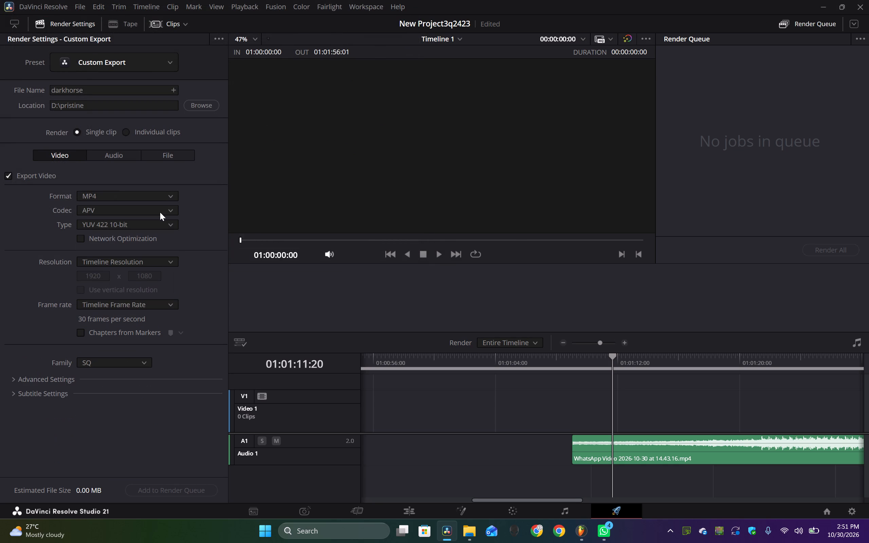
left_click(160, 212)
left_click(148, 241)
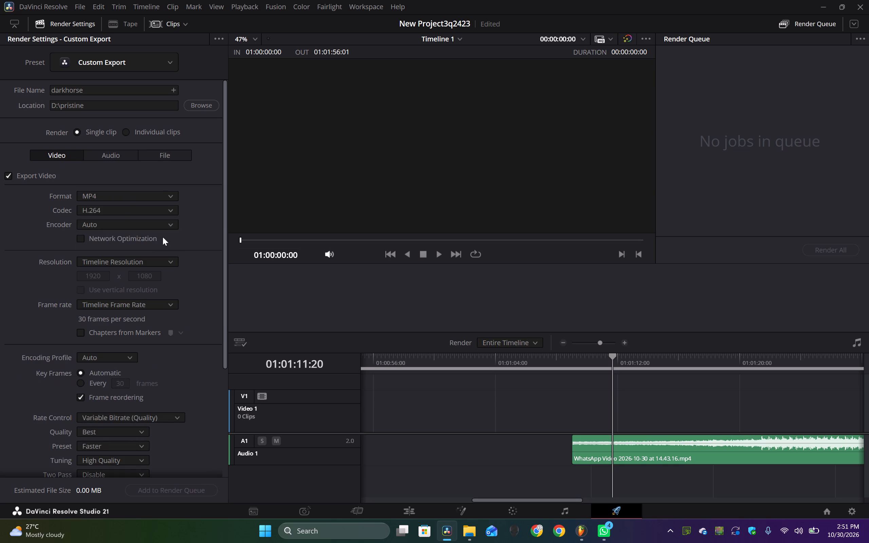
left_click(116, 150)
Look through the available video export formats and return to the audio export settings.
left_click(77, 160)
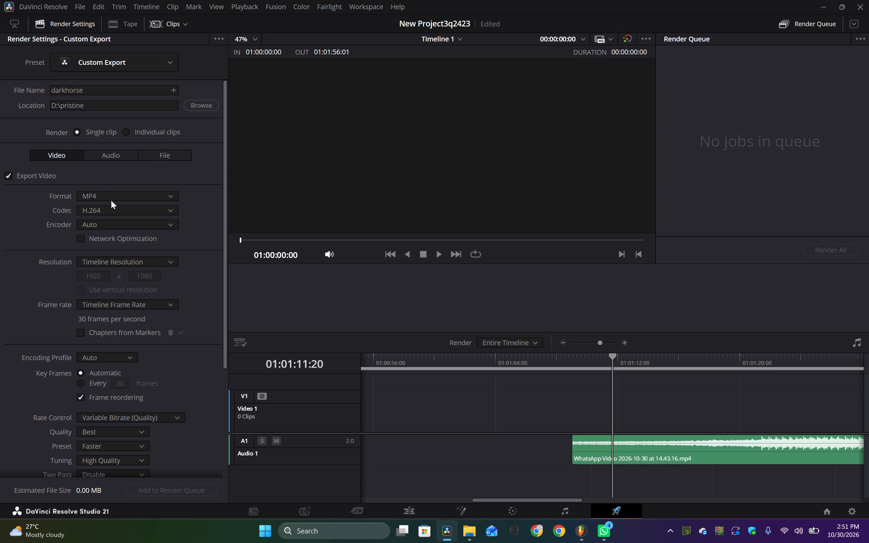
left_click(114, 196)
scroll(130, 250, "down", 1)
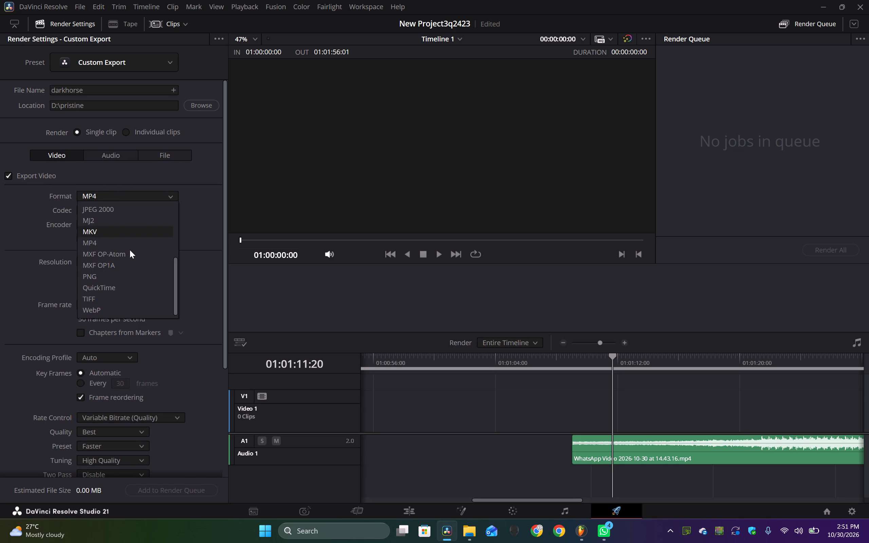
scroll(130, 250, "up", 1)
left_click_drag(39, 224, 113, 152)
left_click(113, 152)
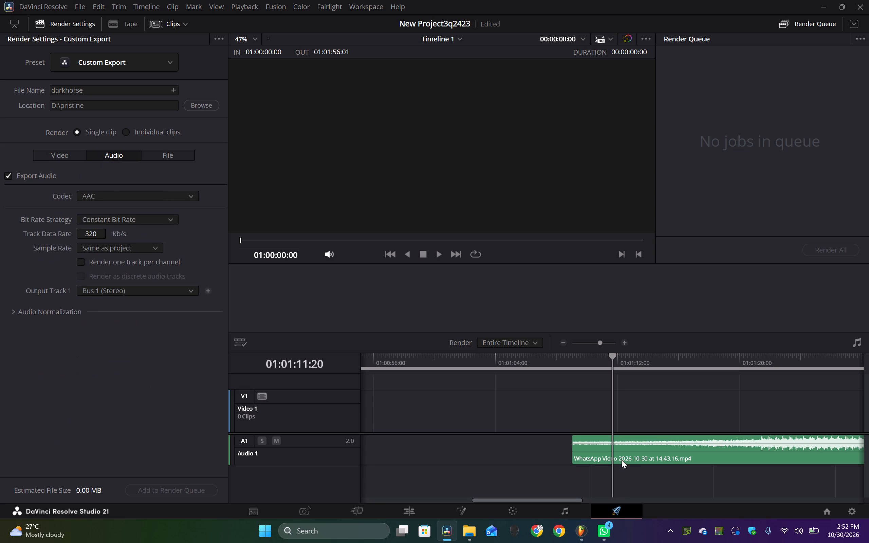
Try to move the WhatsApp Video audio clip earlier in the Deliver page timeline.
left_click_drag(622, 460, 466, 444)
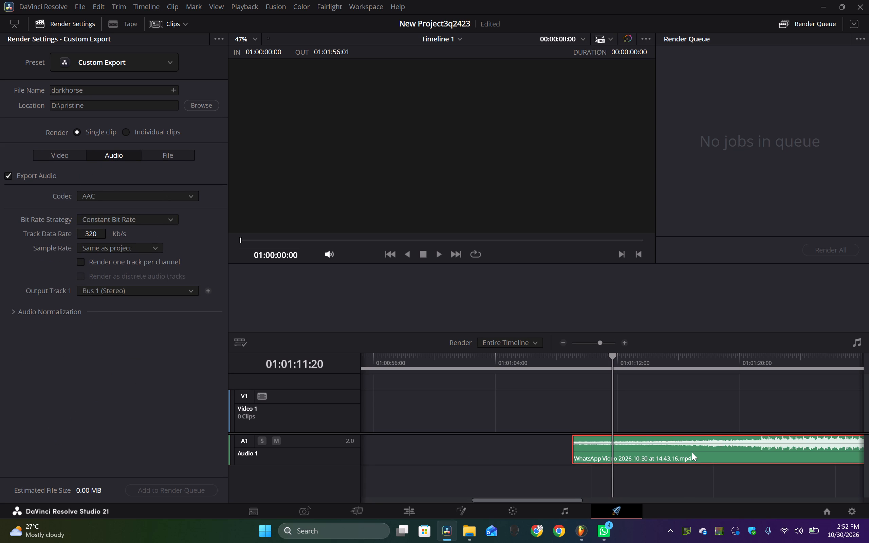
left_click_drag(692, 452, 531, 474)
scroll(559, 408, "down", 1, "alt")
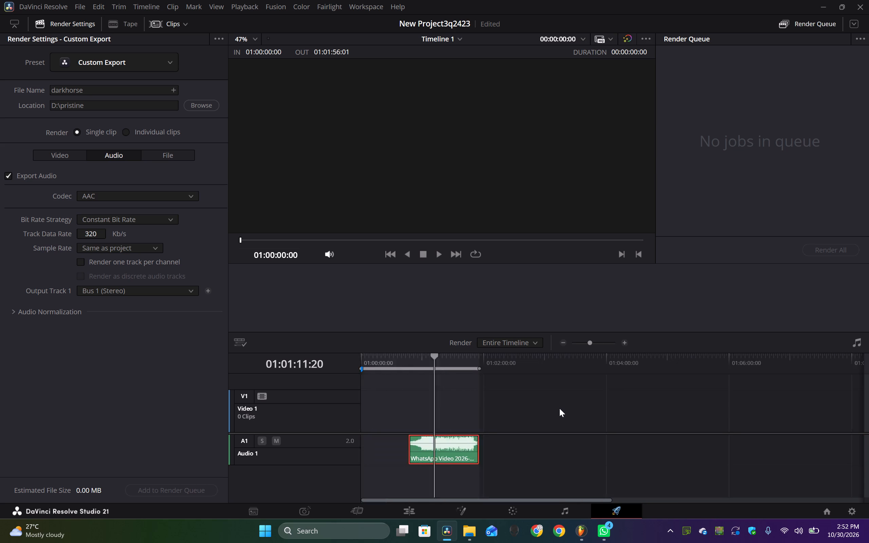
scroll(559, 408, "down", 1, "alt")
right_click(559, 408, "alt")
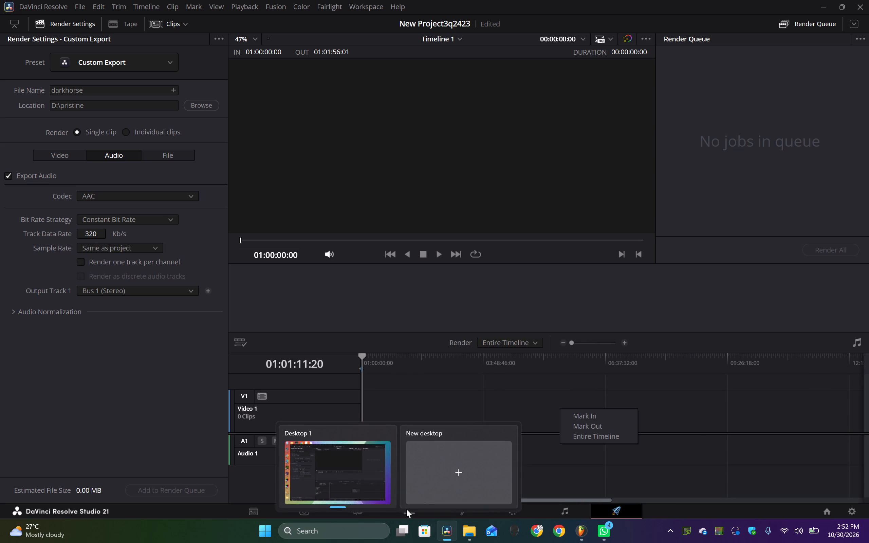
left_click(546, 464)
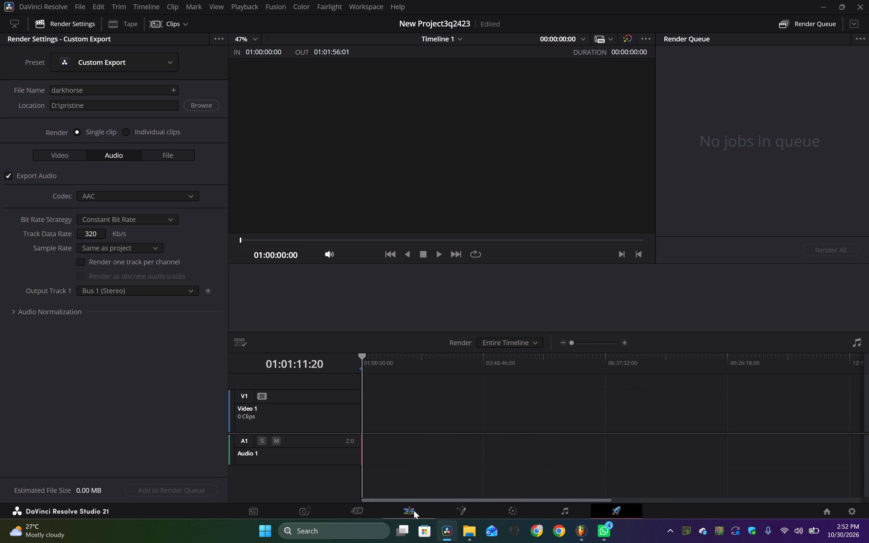
On the Edit page, move the WhatsApp Video audio clip on Audio 1 to the timeline start at 01:00:00:00.
left_click(414, 510)
left_click_drag(407, 440, 103, 451)
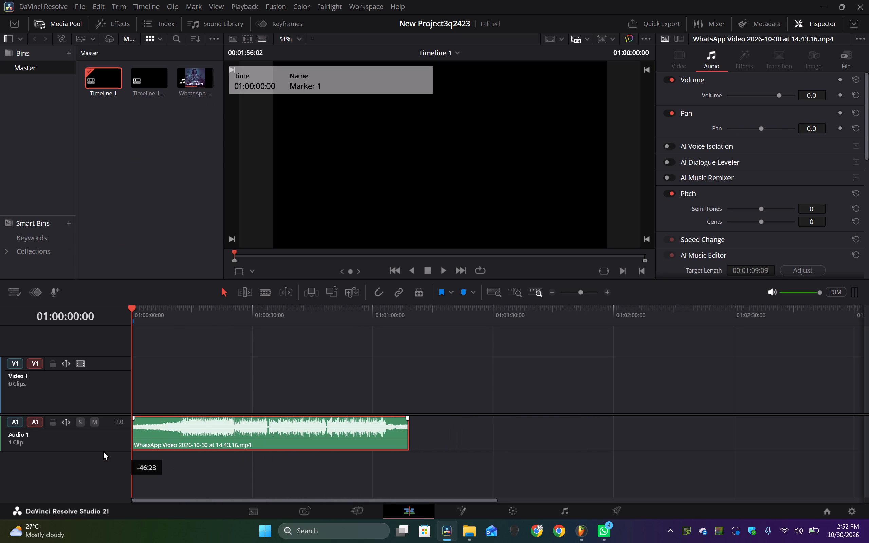
left_click_drag(103, 451, 90, 406)
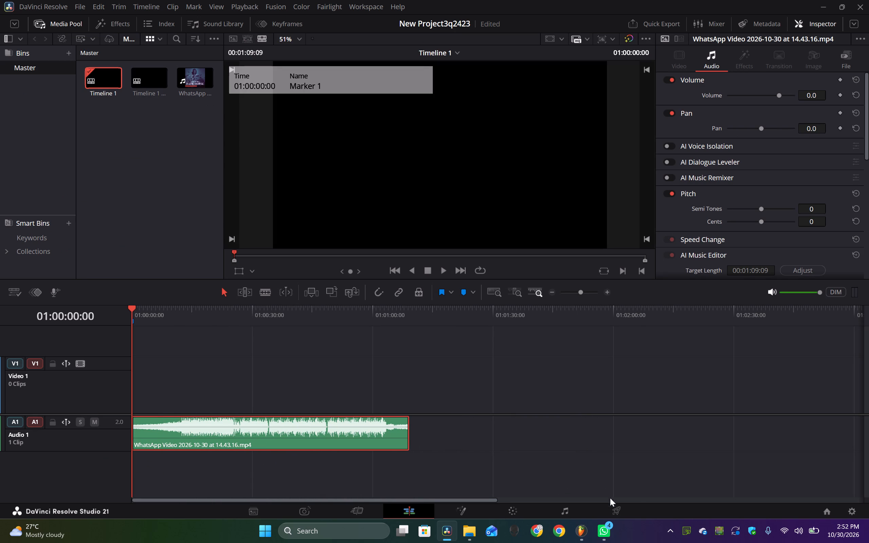
Return to the Deliver page, view the repositioned audio clip in the render timeline and bring up the video export settings.
left_click(620, 512)
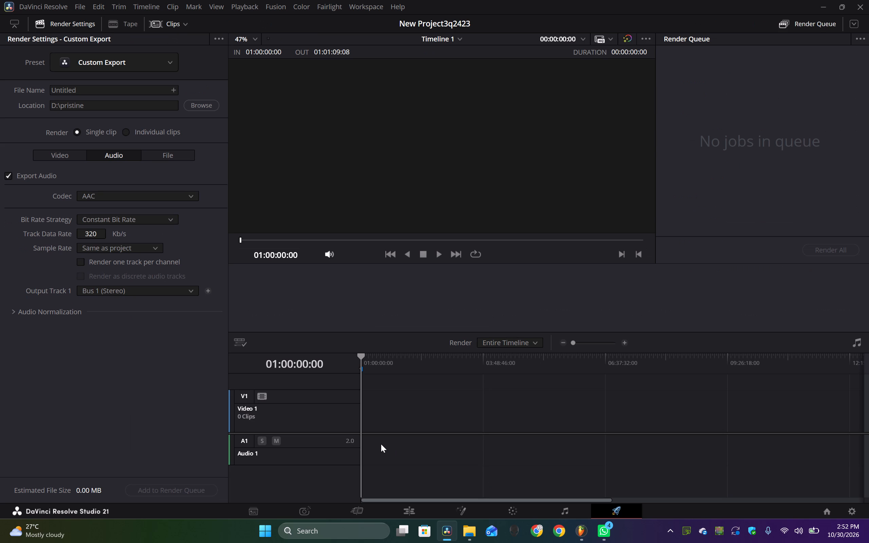
scroll(381, 444, "up", 4, "alt")
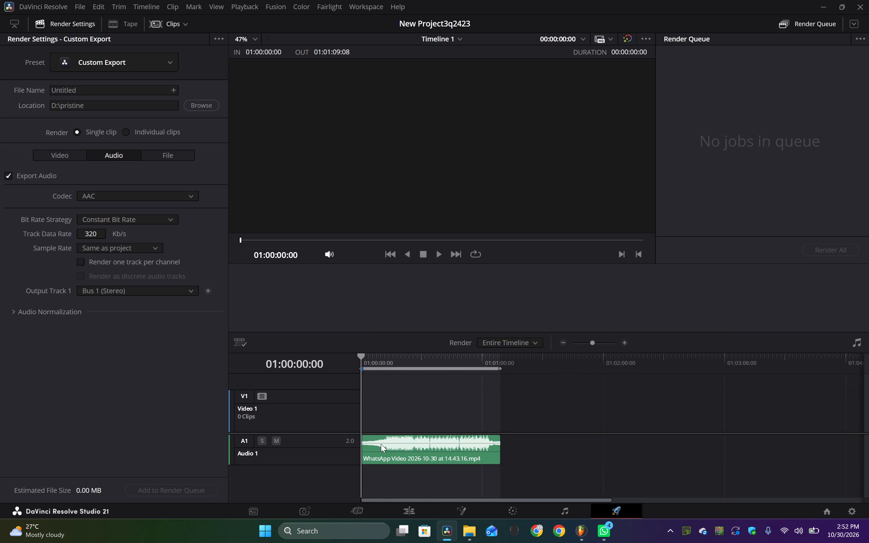
scroll(381, 444, "up", 1, "alt")
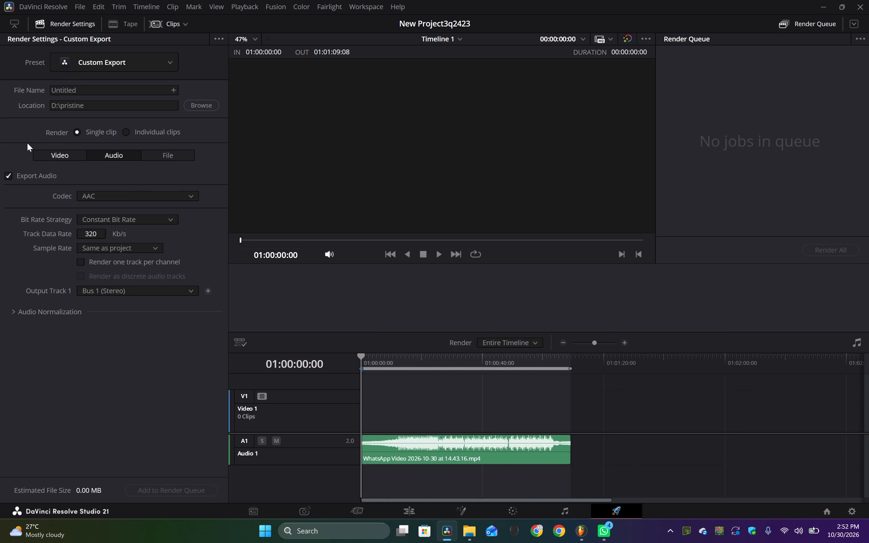
left_click(43, 150)
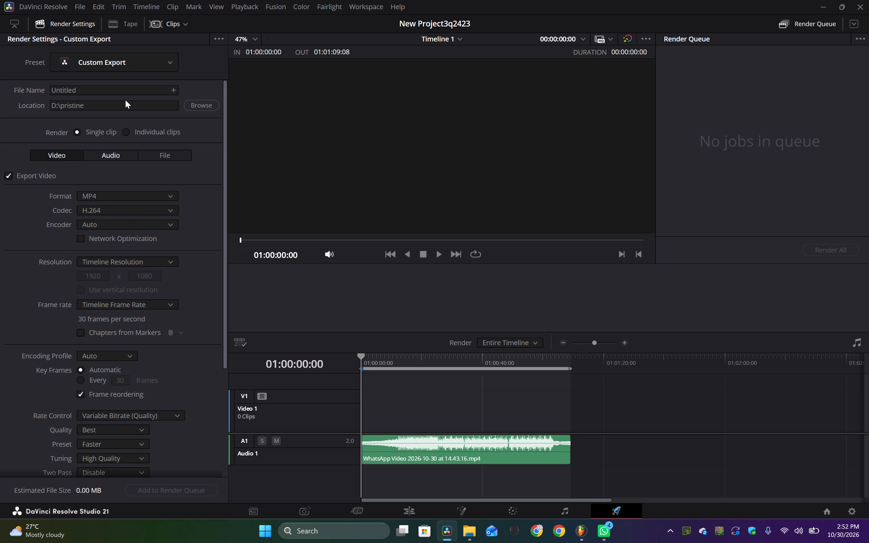
Replace the Untitled export file name with darkhrose.
left_click(126, 90)
key("BackSpace")
key("BackSpace")
key("BackSpace")
key("BackSpace")
key("BackSpace")
key("BackSpace")
key("BackSpace")
key("BackSpace")
key("BackSpace")
key("BackSpace")
key("BackSpace")
key("BackSpace")
key("BackSpace")
key("BackSpace")
key("BackSpace")
key("BackSpace")
key("BackSpace")
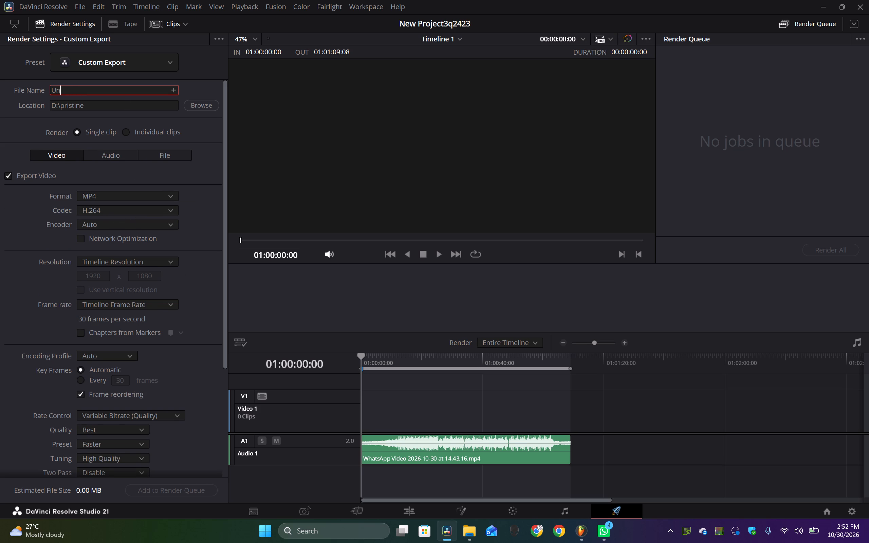
type("darkhrose")
key("Return")
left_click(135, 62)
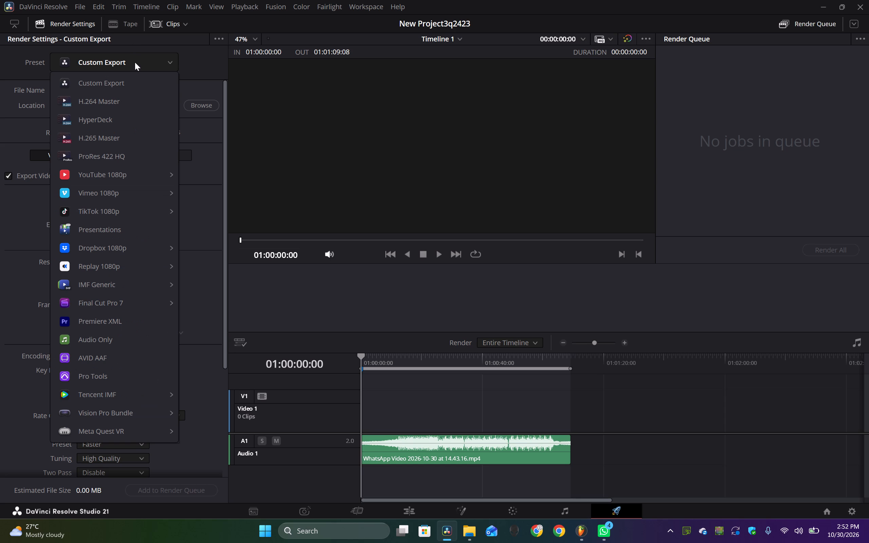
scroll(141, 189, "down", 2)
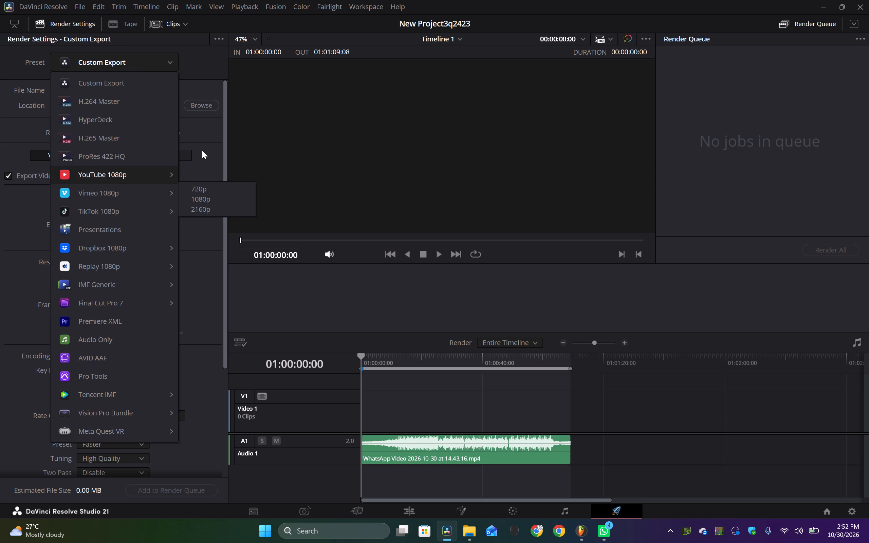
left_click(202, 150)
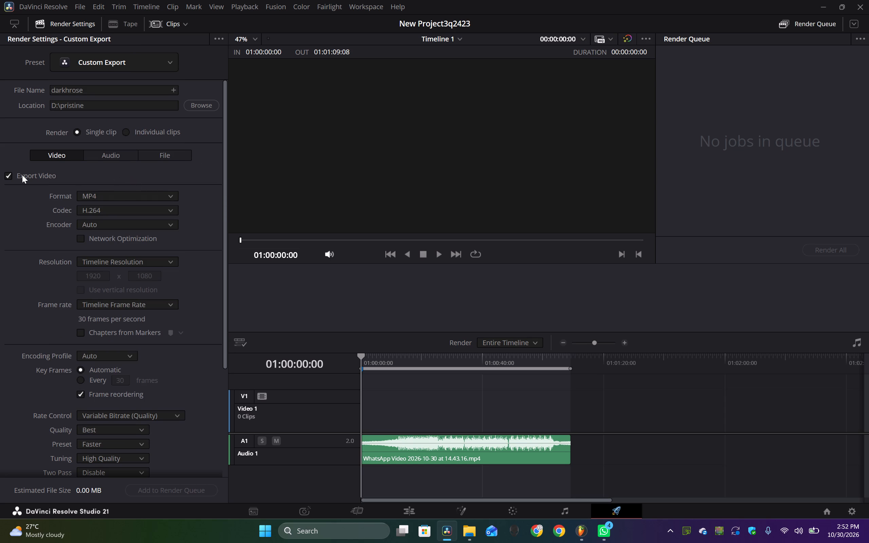
Turn off video export, then queue and render the darkhrose timeline as an audio-only MP4 file.
left_click(22, 175)
left_click(12, 178)
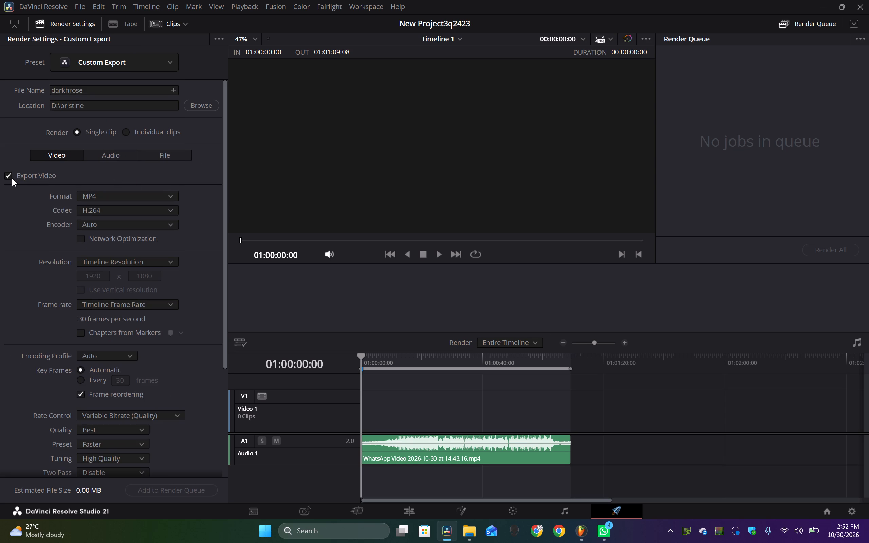
left_click(12, 178)
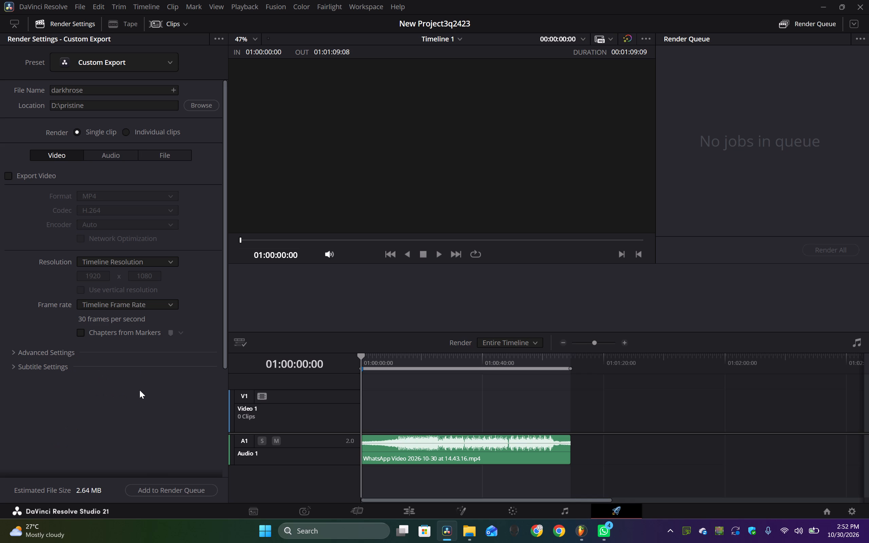
left_click(165, 492)
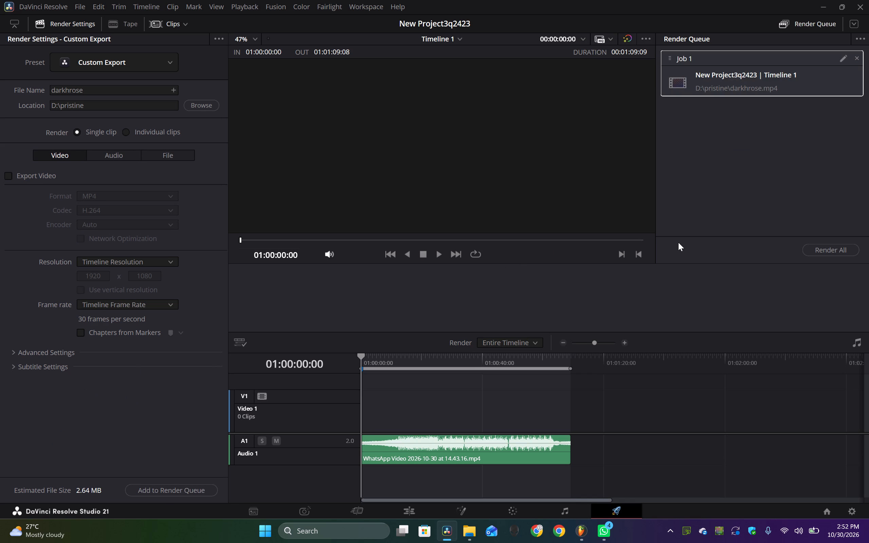
left_click(822, 246)
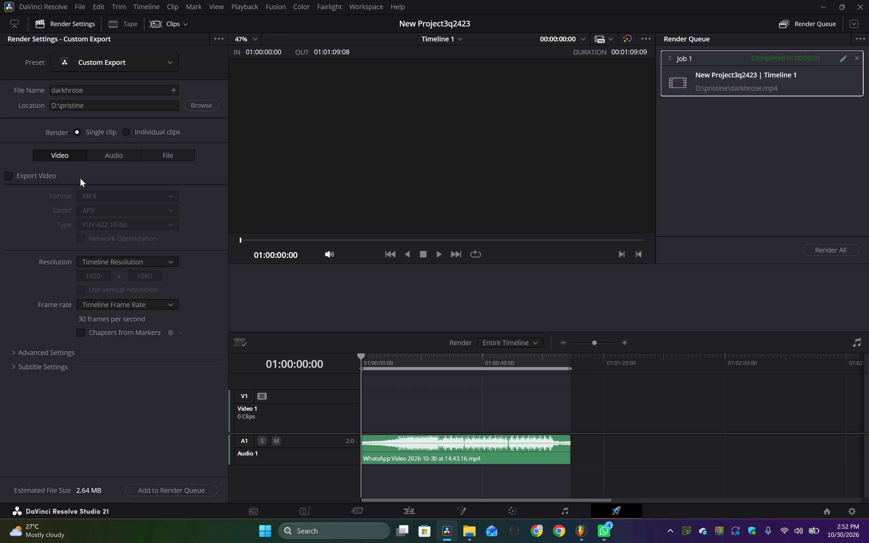
Set the audio export format to MP3 and render darkhrose again as a second queued job.
left_click(120, 151)
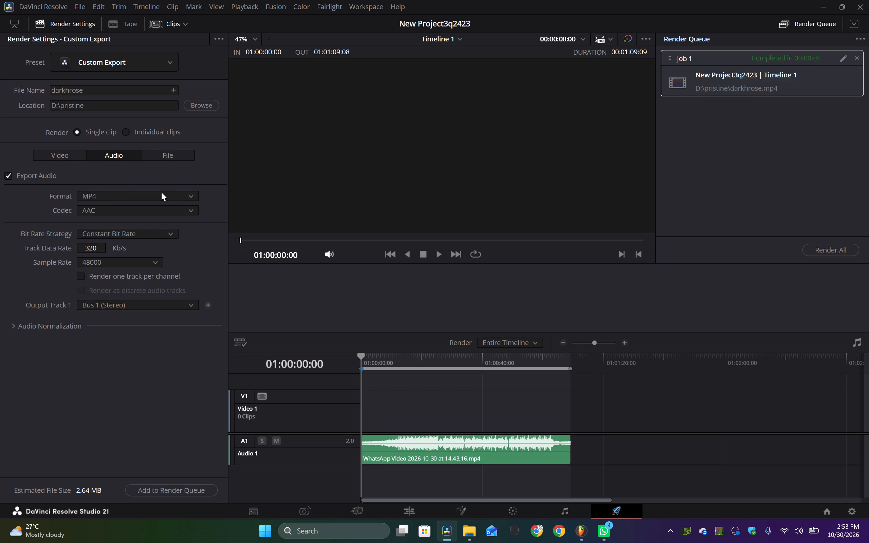
left_click(161, 193)
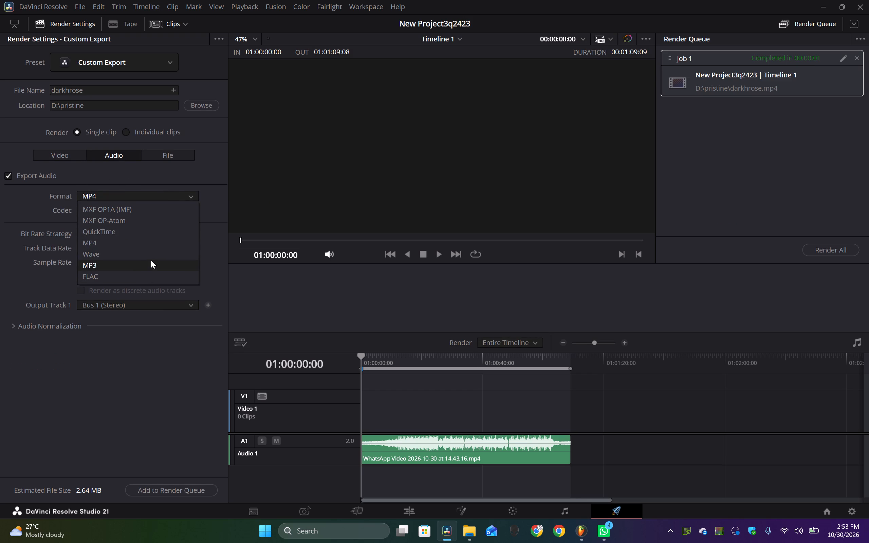
left_click(151, 260)
left_click_drag(173, 497, 173, 493)
left_click(173, 493)
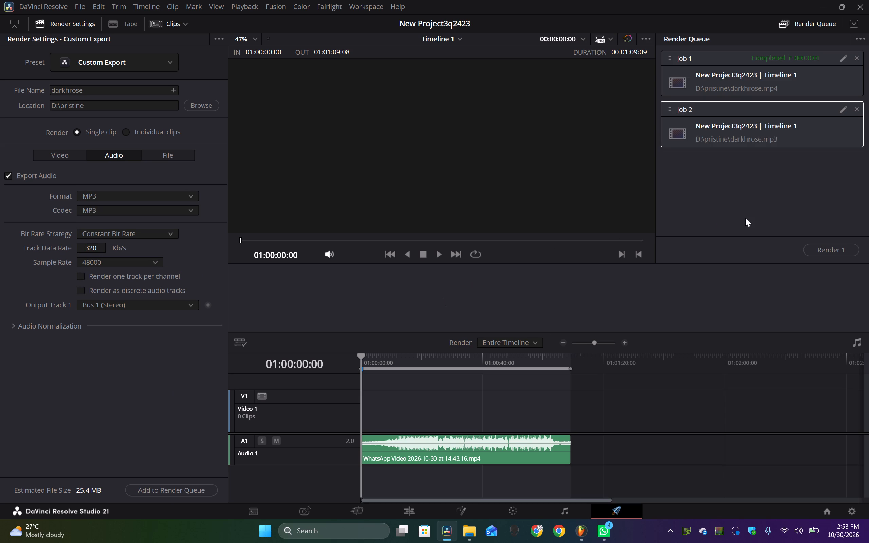
left_click(829, 247)
Open File Explorer's recent files and switch to the pecfest.flp playlist in FL Studio, ready to bring in the exported audio.
left_click(467, 537)
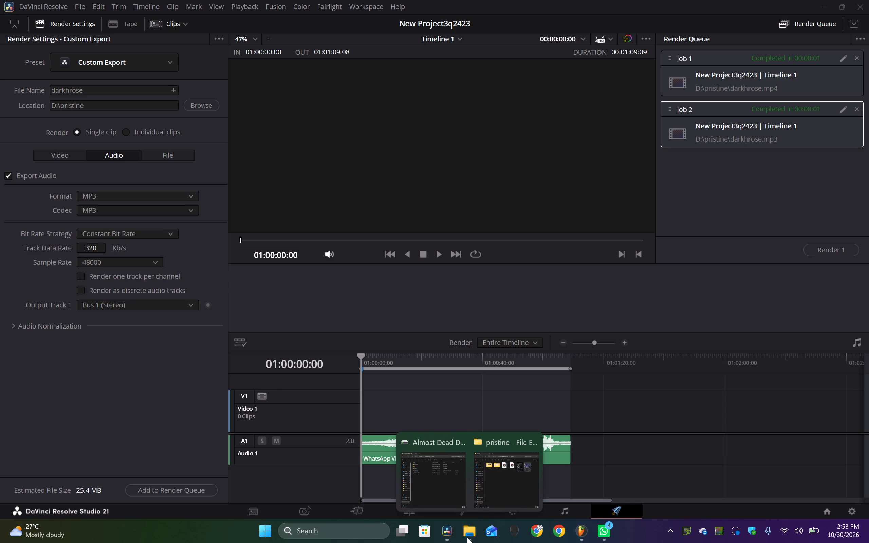
left_click(452, 511)
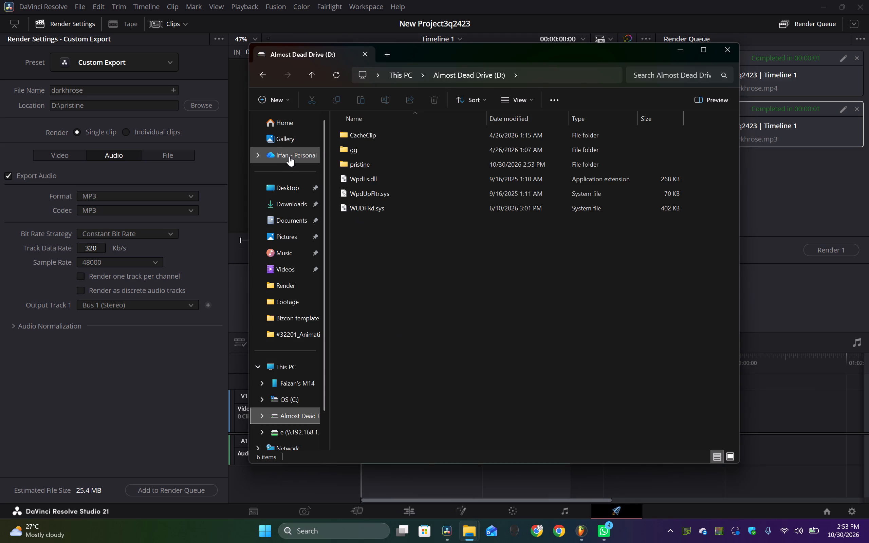
left_click(285, 129)
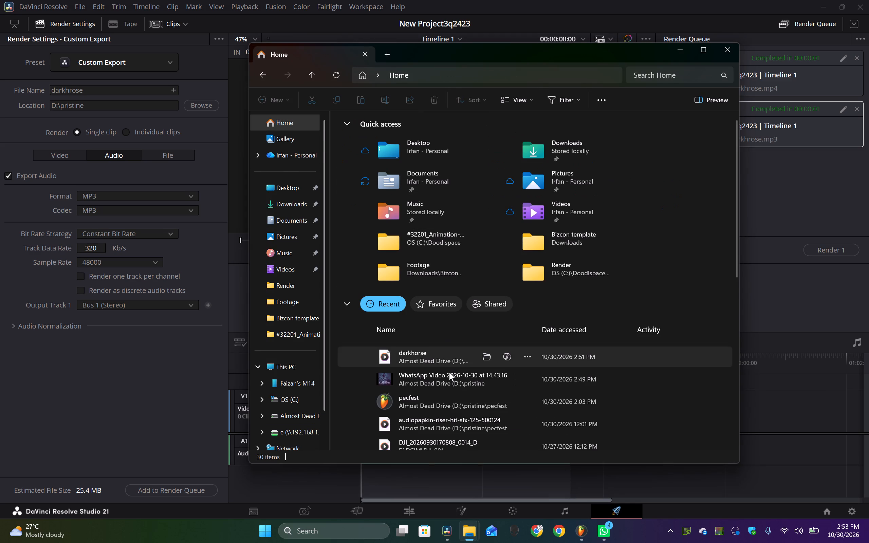
left_click(576, 531)
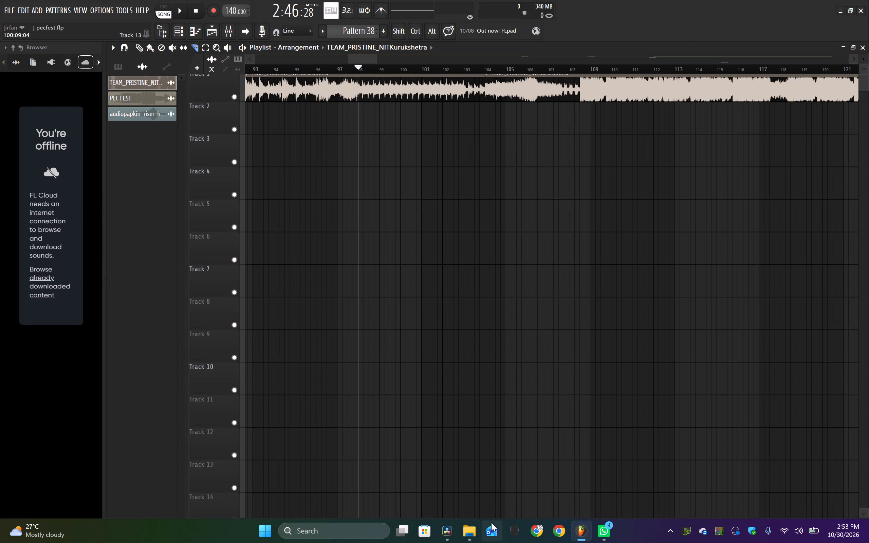
left_click(474, 530)
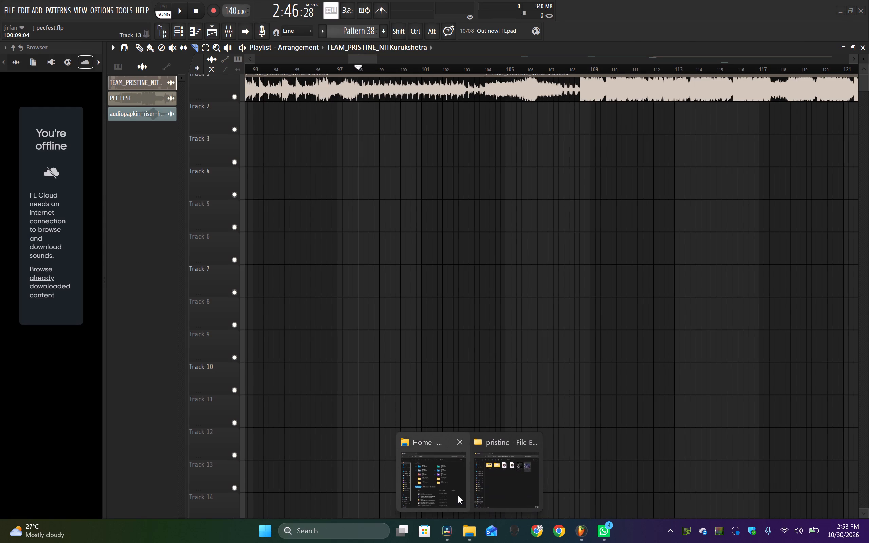
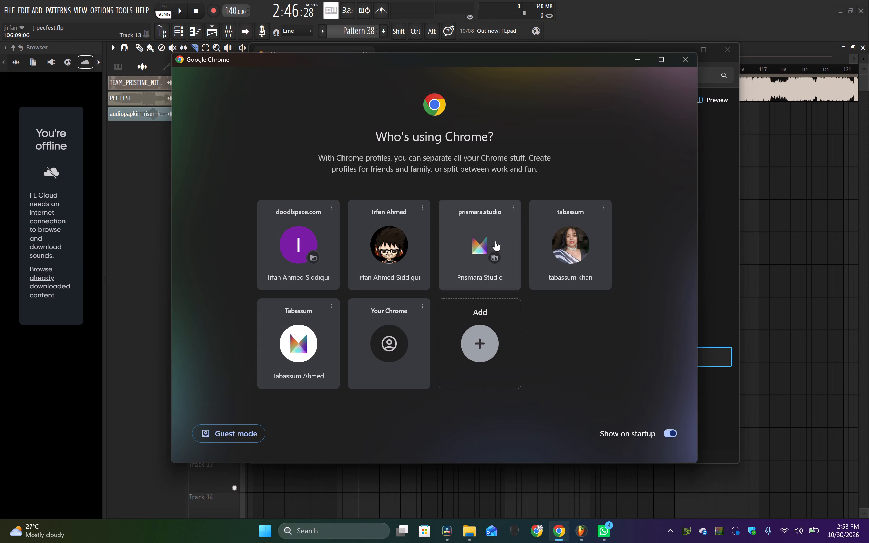
In Chrome, open the Prismara Studio profile, search for mp3 converter and open FreeConvert's MP3 Converter page.
left_click(476, 258)
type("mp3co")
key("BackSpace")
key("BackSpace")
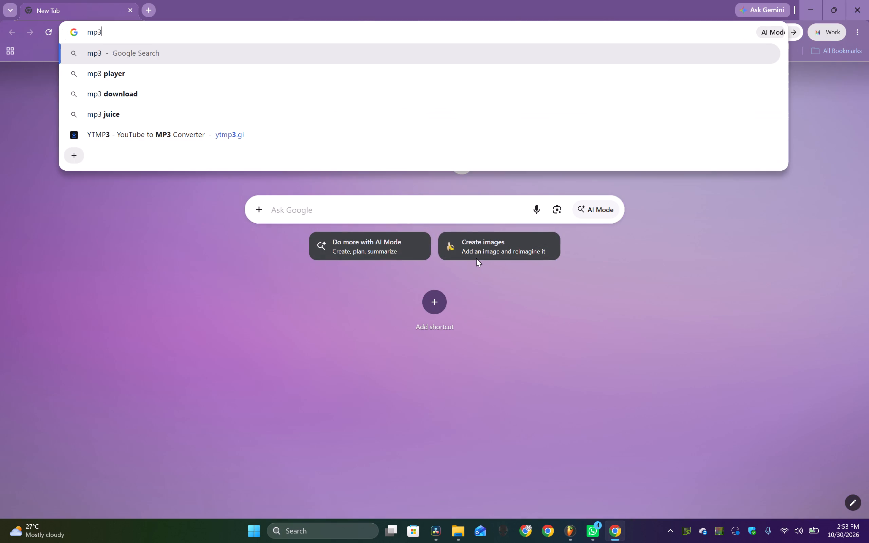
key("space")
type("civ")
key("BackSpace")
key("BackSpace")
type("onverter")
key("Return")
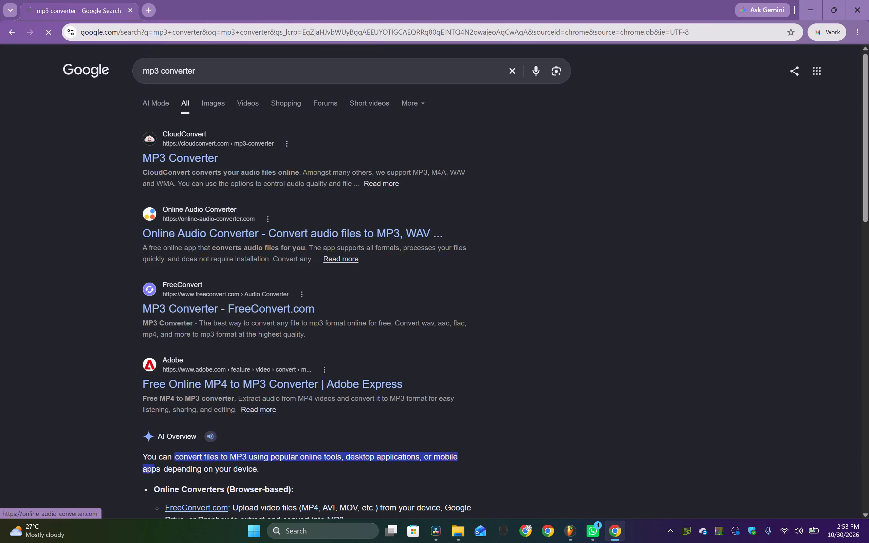
left_click(208, 301)
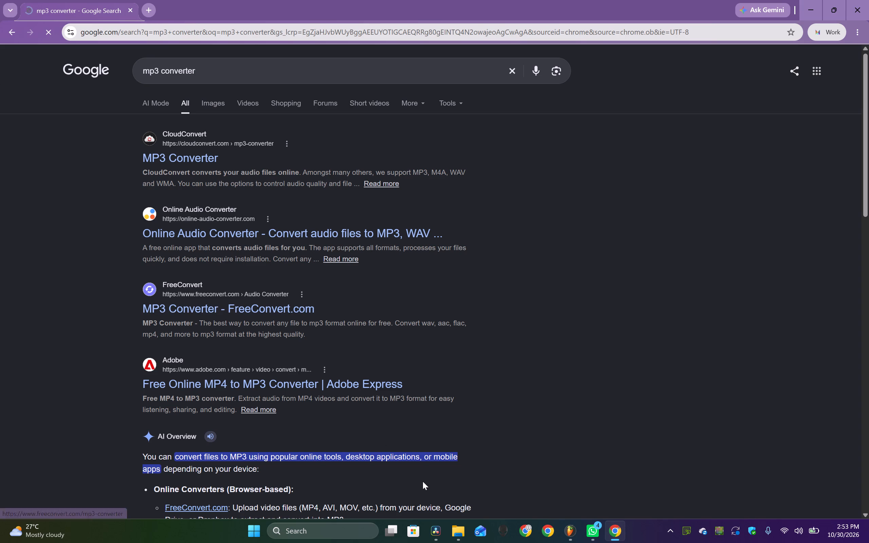
Open the second darkhrose file from the pristine folder in the media player to check it, and close the player.
left_click(457, 538)
left_click(486, 485)
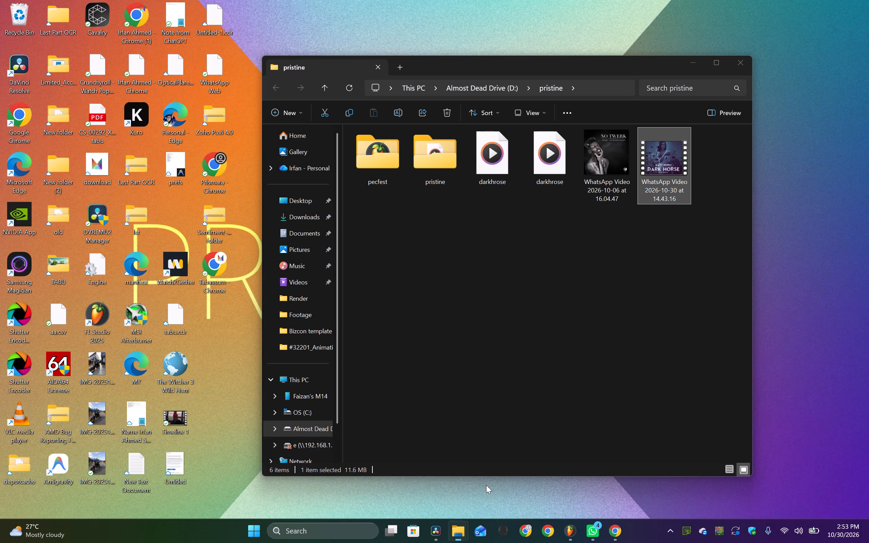
double_click(538, 167)
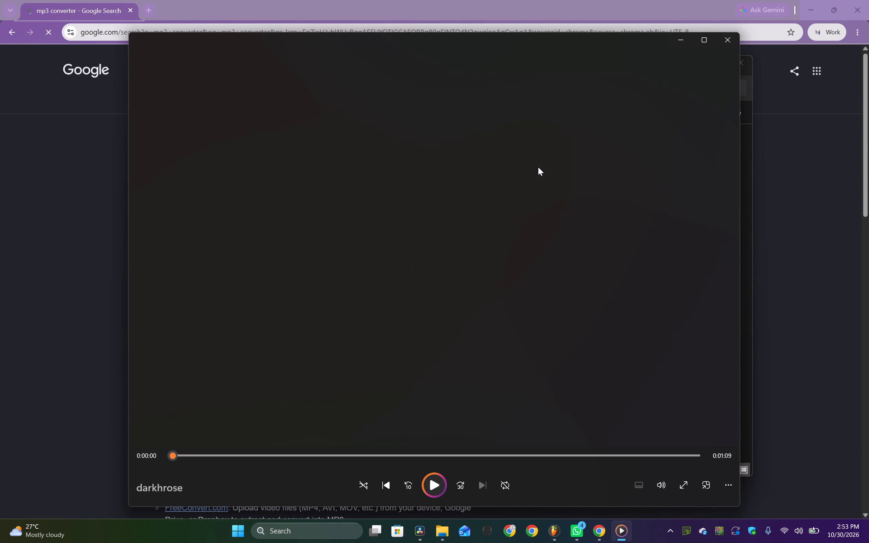
left_click(725, 35)
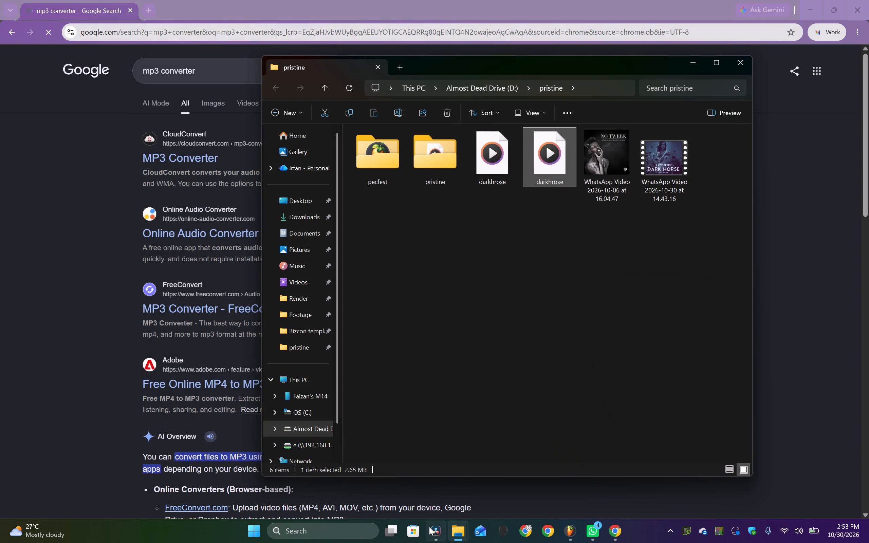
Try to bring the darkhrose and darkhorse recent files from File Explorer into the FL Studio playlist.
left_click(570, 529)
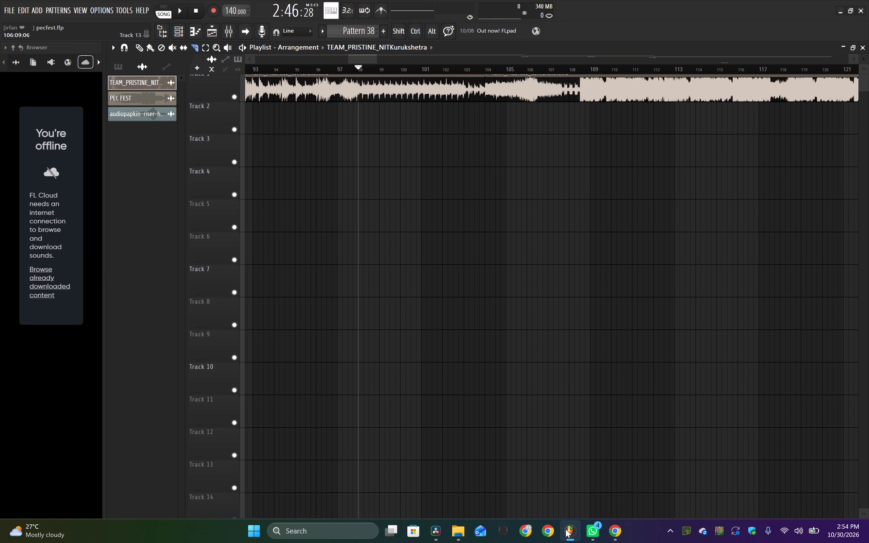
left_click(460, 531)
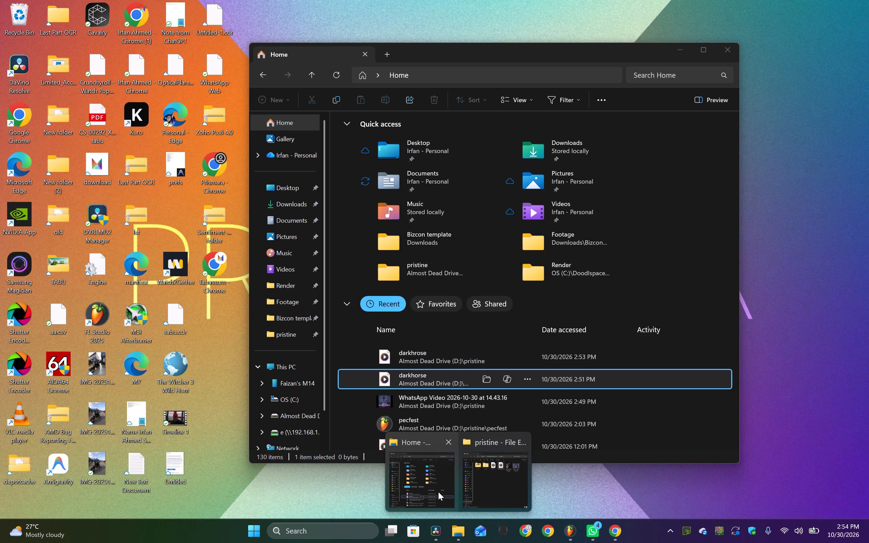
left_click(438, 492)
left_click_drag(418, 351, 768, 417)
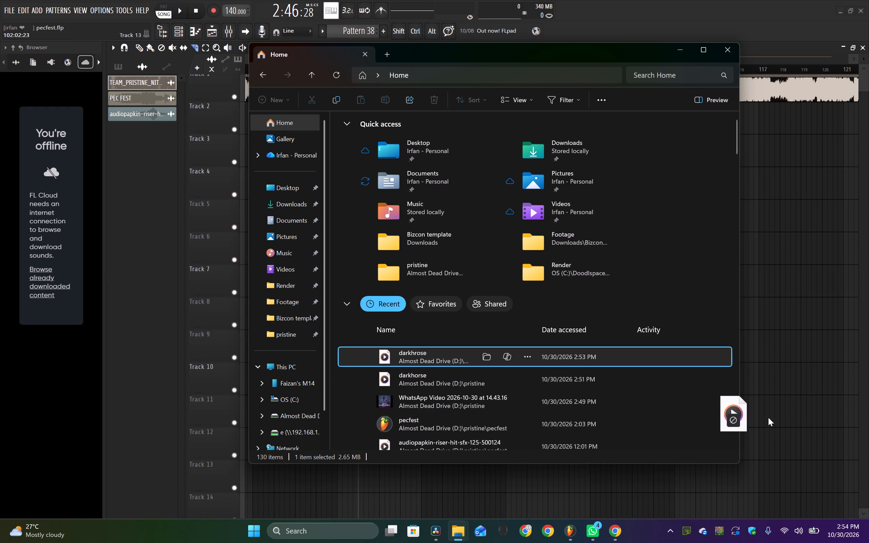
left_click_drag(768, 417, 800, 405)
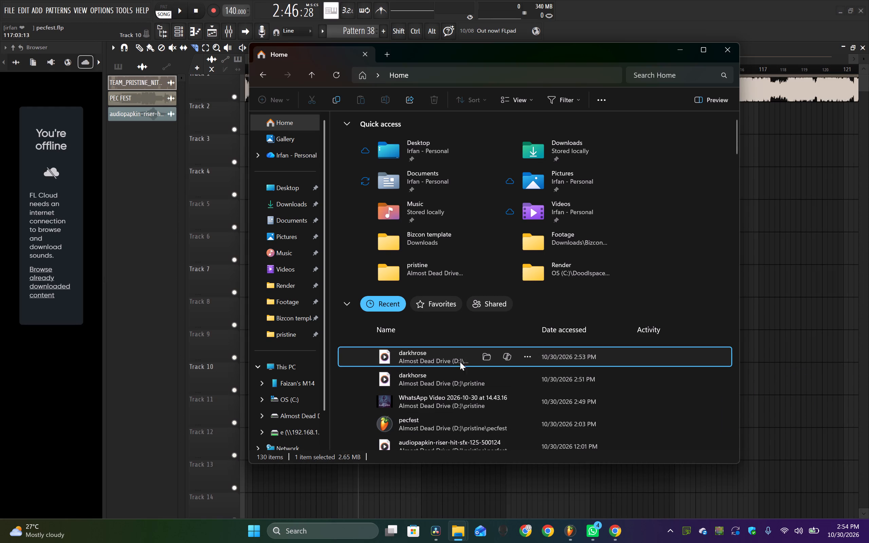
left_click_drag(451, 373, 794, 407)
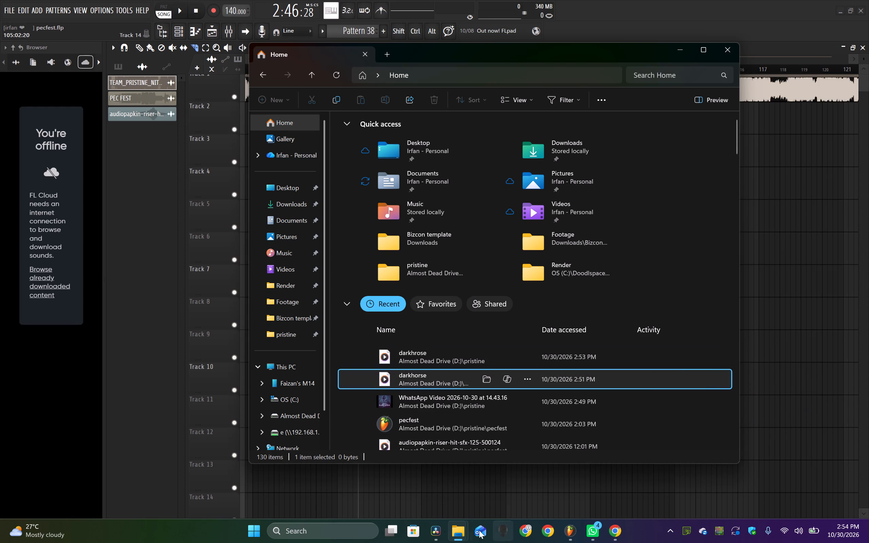
Switch to DaVinci Resolve to check the two darkhrose jobs in the render queue.
left_click(434, 533)
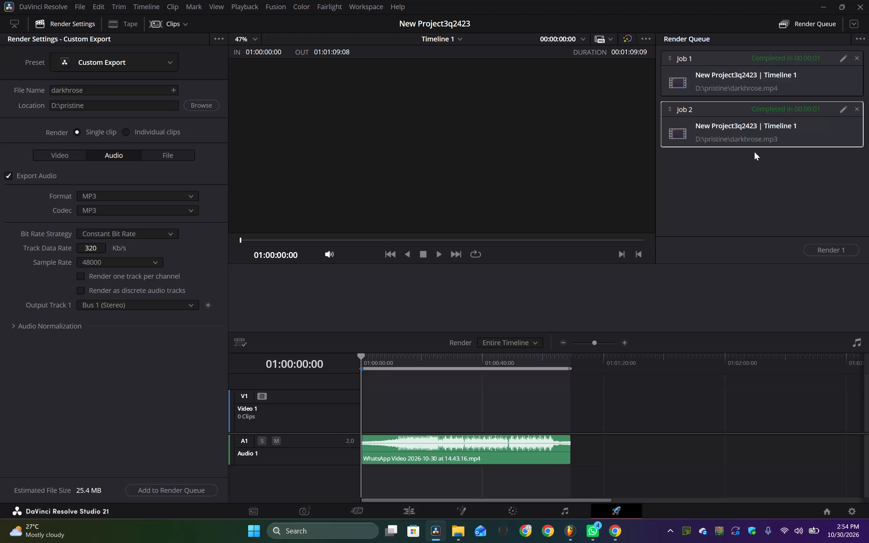
left_click(574, 524)
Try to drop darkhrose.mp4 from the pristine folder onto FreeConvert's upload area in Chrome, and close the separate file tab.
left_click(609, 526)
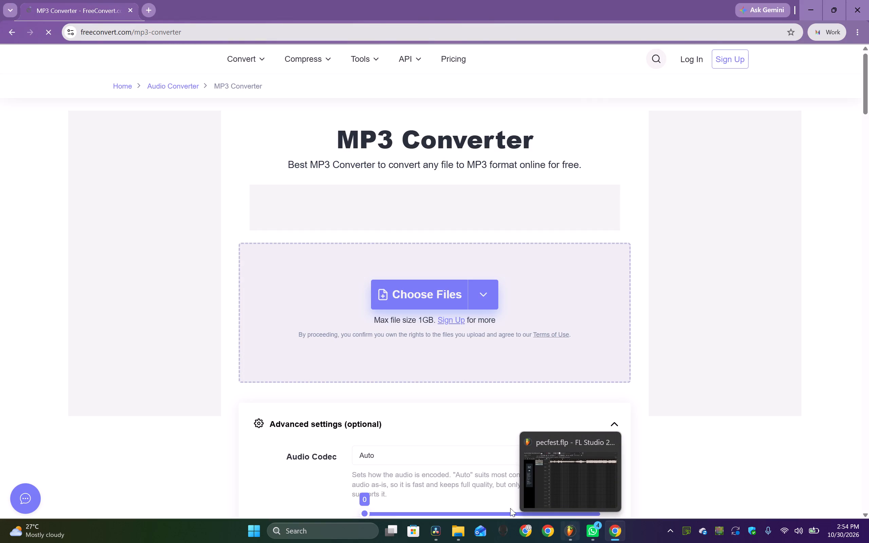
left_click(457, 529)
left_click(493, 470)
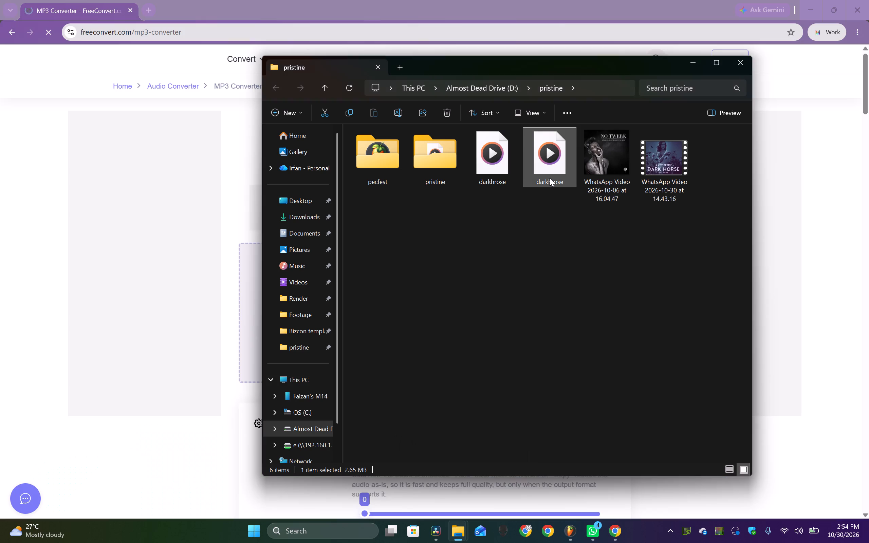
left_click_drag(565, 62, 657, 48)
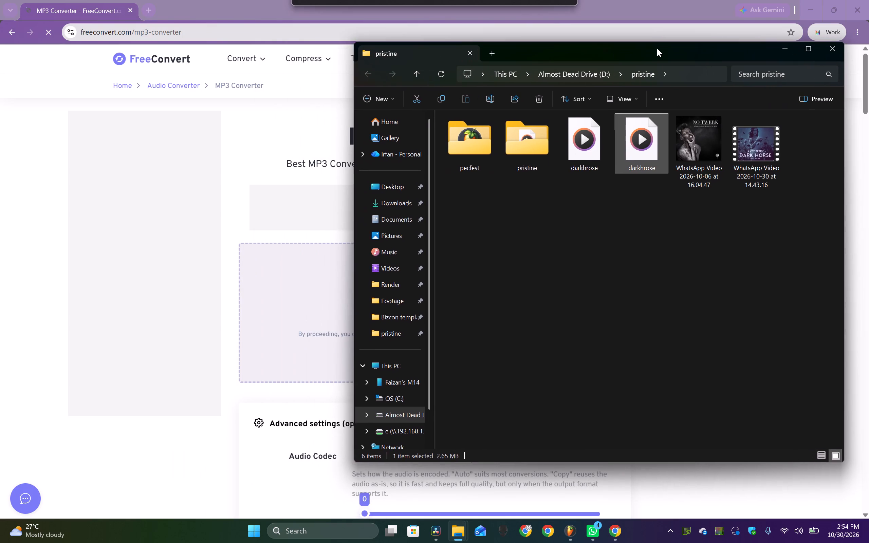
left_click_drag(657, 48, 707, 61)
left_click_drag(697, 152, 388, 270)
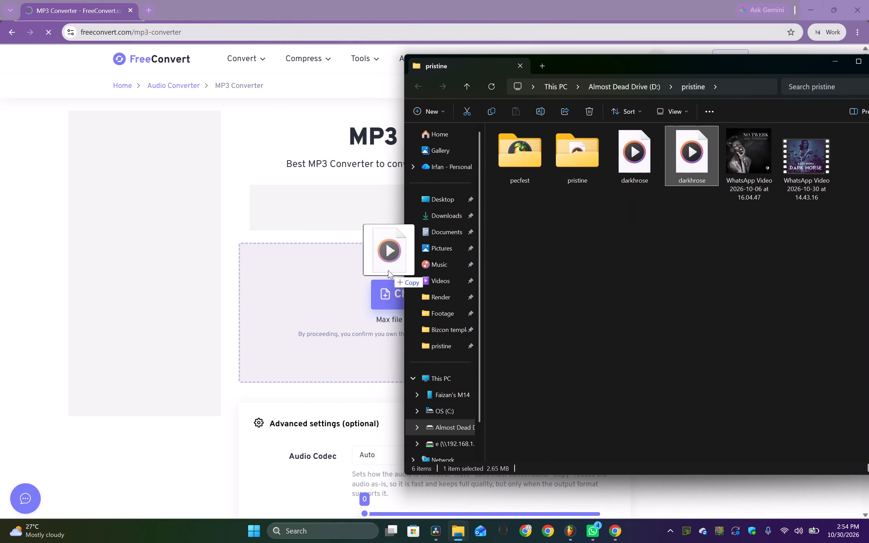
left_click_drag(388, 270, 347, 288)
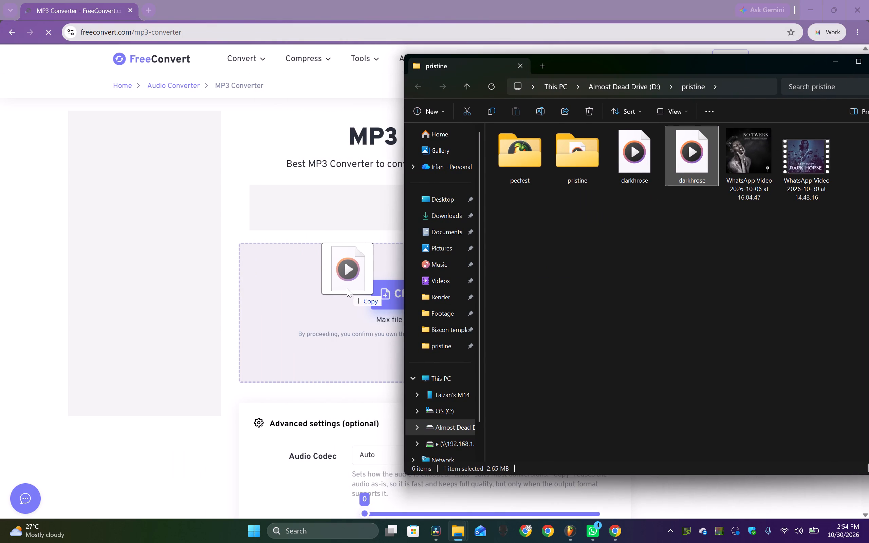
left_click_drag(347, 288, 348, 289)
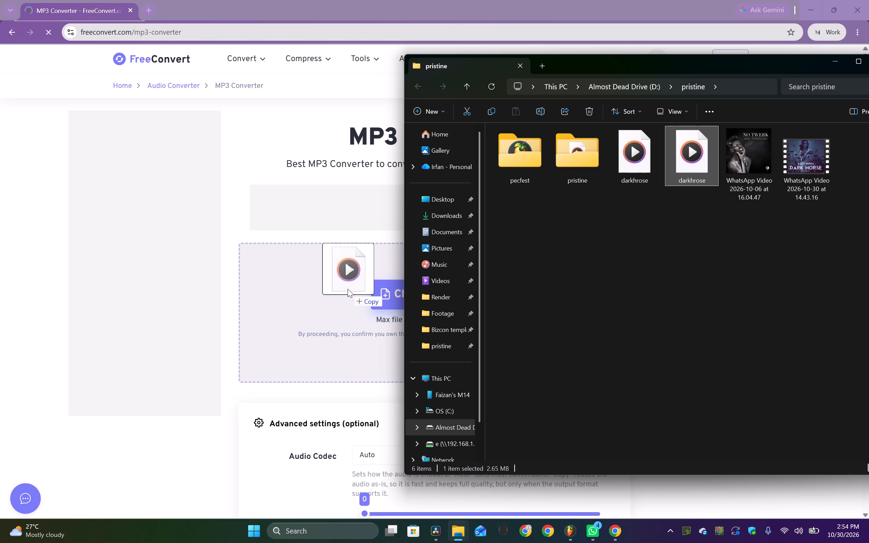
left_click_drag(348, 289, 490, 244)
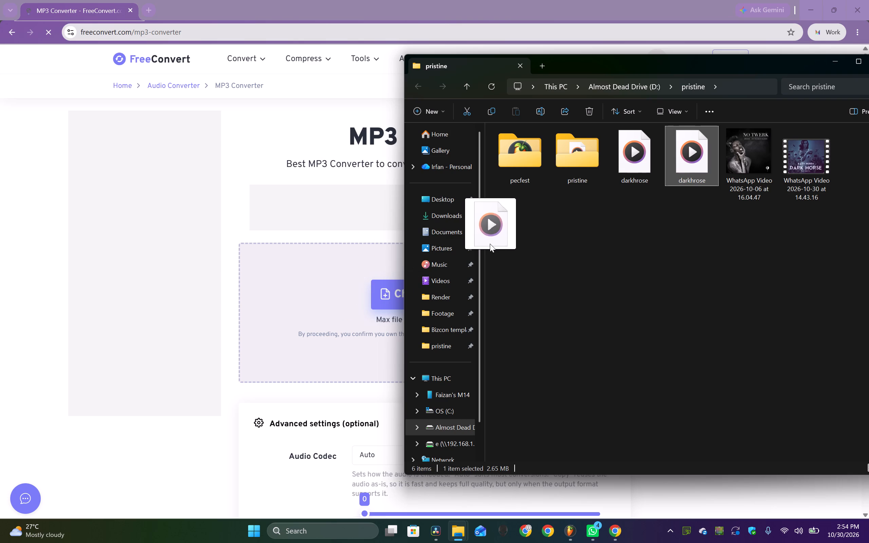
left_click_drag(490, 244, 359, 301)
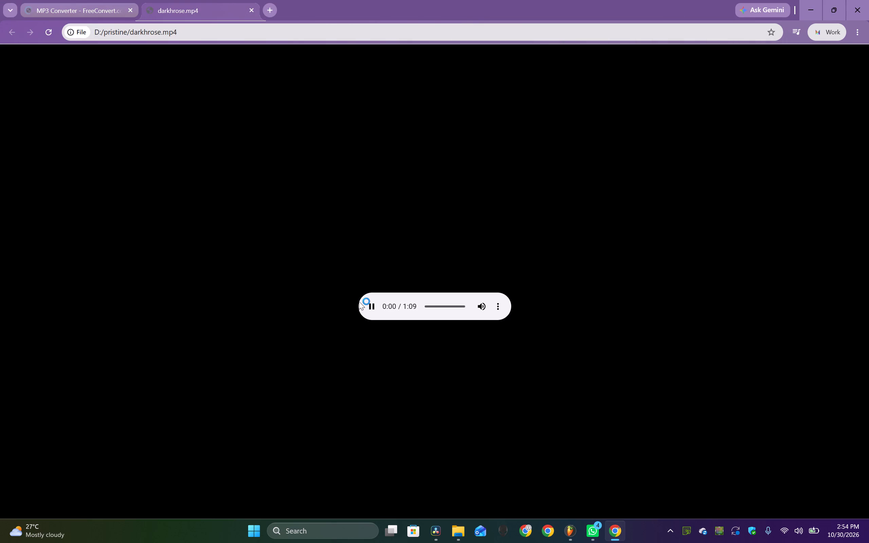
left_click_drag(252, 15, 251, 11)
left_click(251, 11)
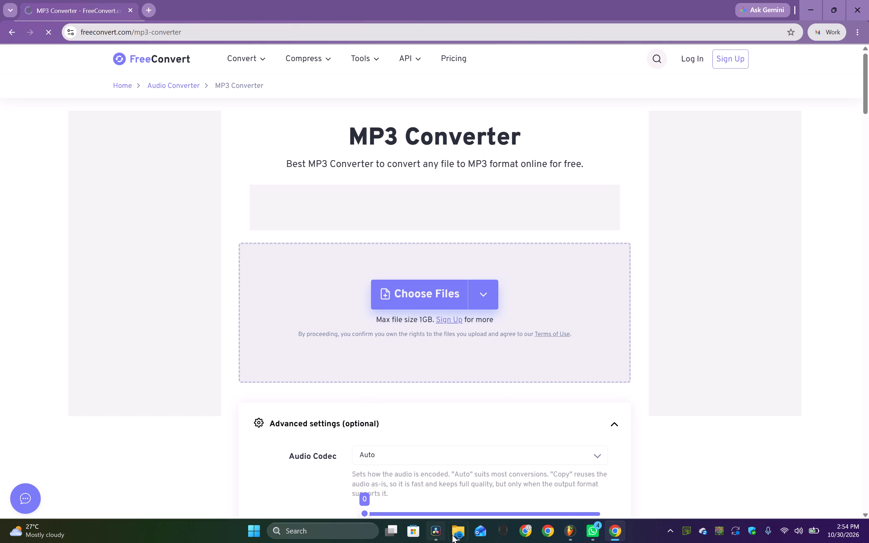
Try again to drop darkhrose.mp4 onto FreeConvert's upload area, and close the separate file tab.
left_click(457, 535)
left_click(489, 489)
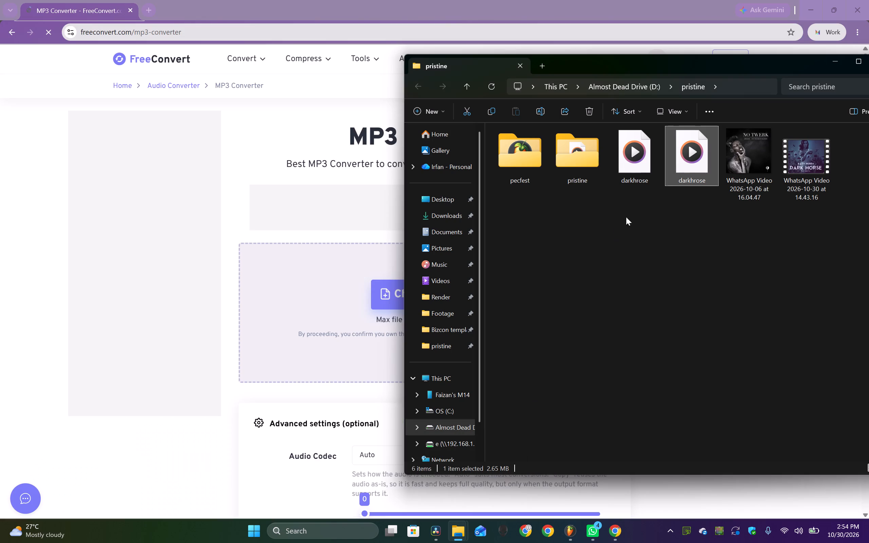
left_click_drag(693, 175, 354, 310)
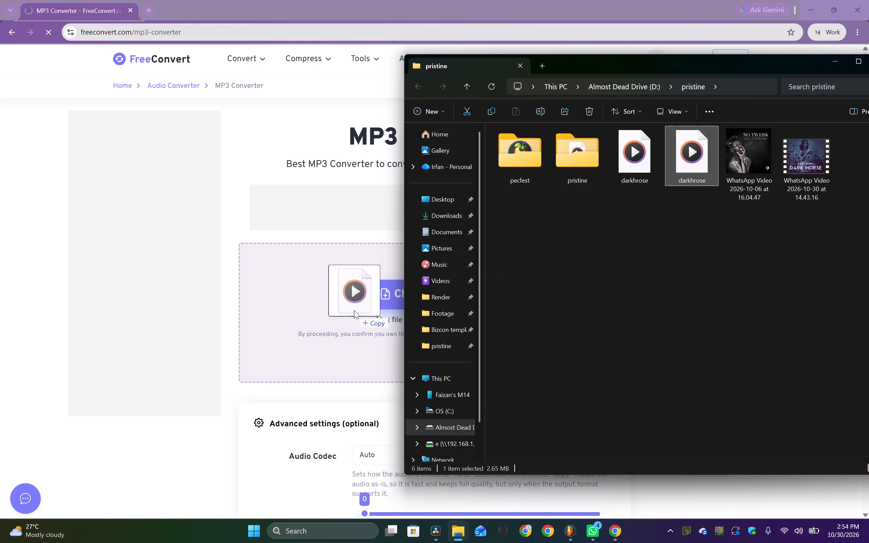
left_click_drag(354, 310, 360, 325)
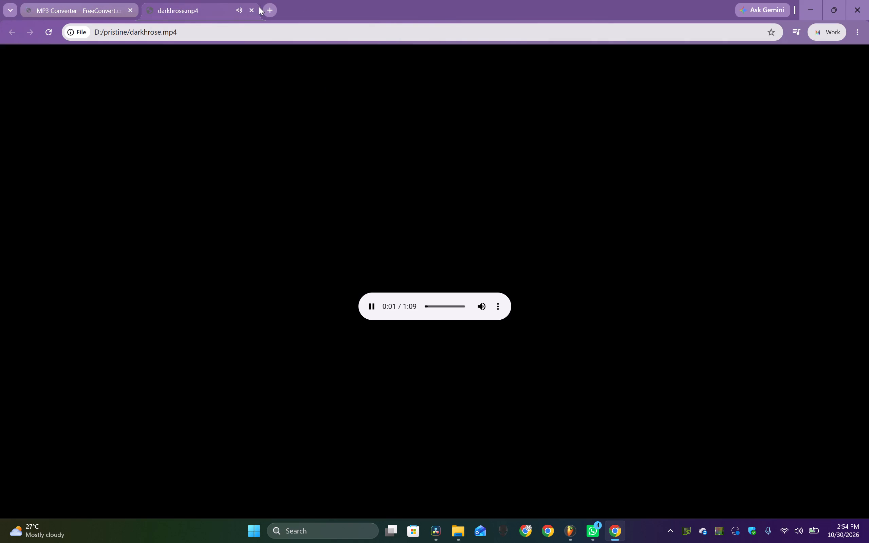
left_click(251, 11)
Browse to the pristine folder from the converter page and choose darkhrose.mp4 as the file to convert.
left_click(479, 316)
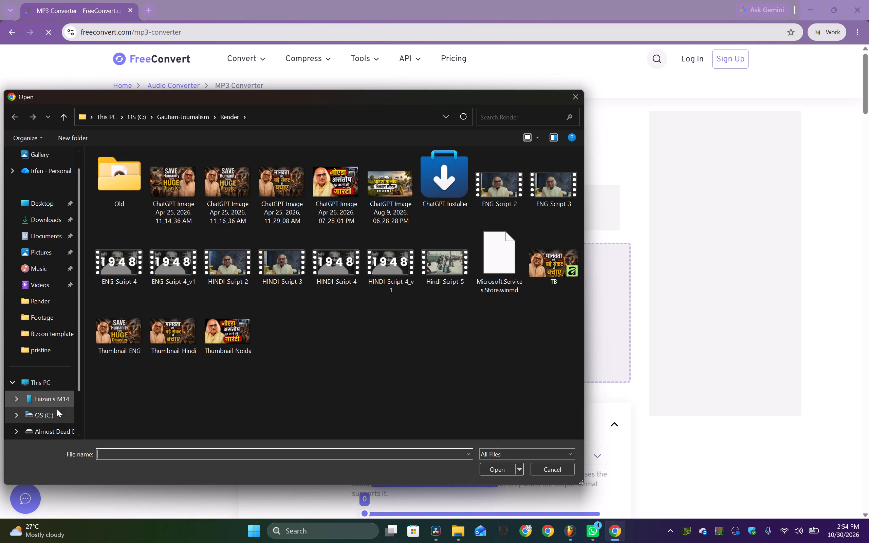
left_click(58, 354)
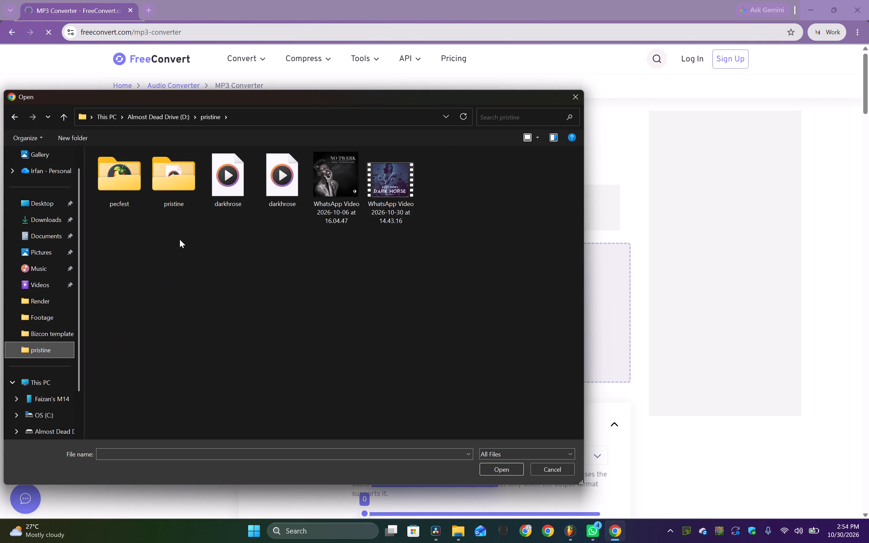
double_click(282, 193)
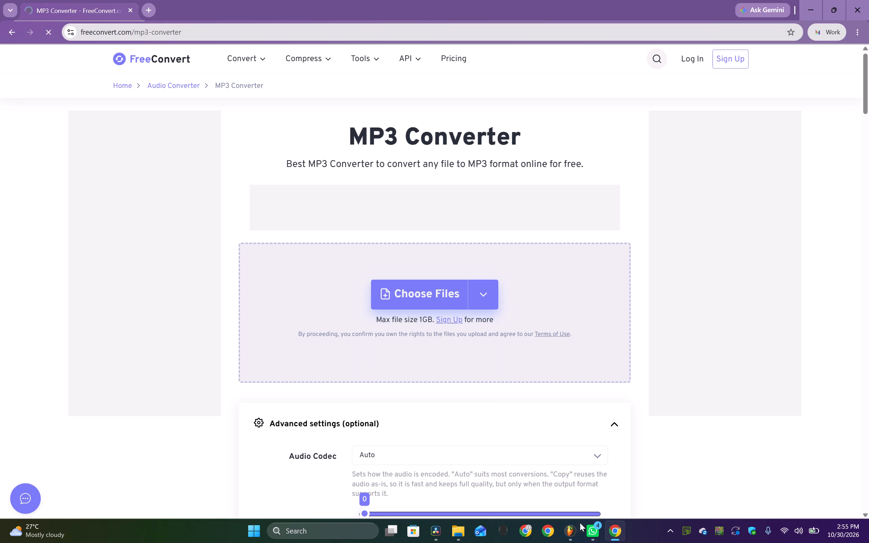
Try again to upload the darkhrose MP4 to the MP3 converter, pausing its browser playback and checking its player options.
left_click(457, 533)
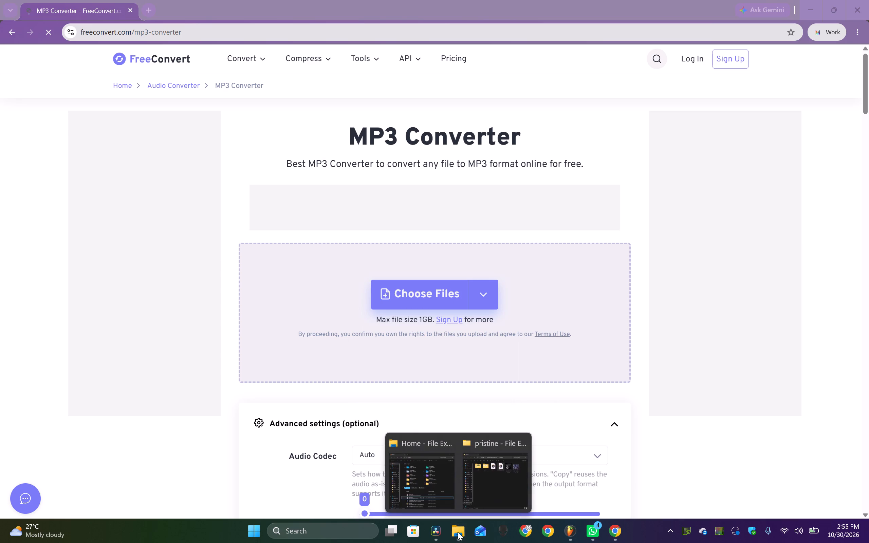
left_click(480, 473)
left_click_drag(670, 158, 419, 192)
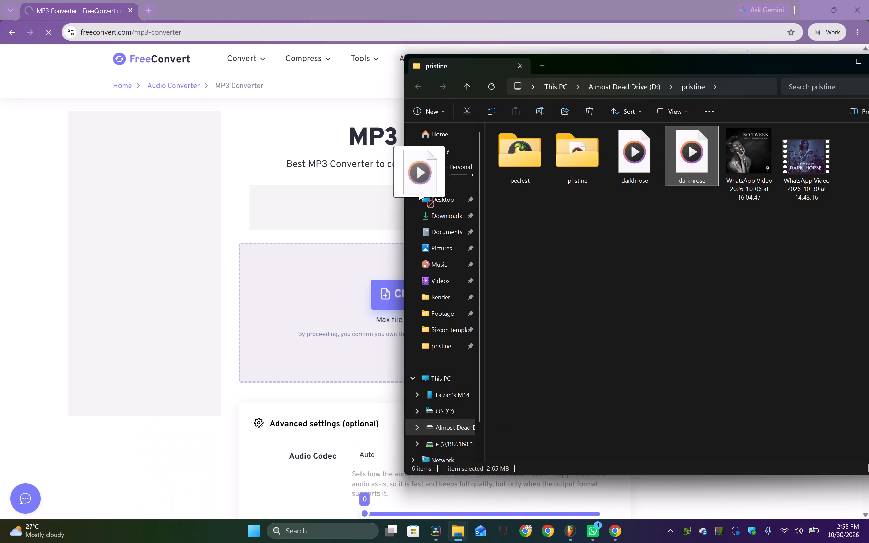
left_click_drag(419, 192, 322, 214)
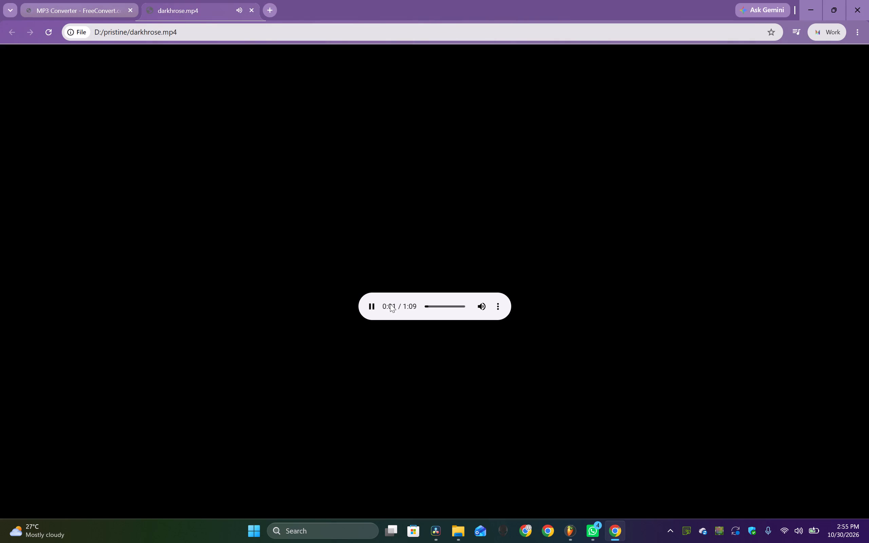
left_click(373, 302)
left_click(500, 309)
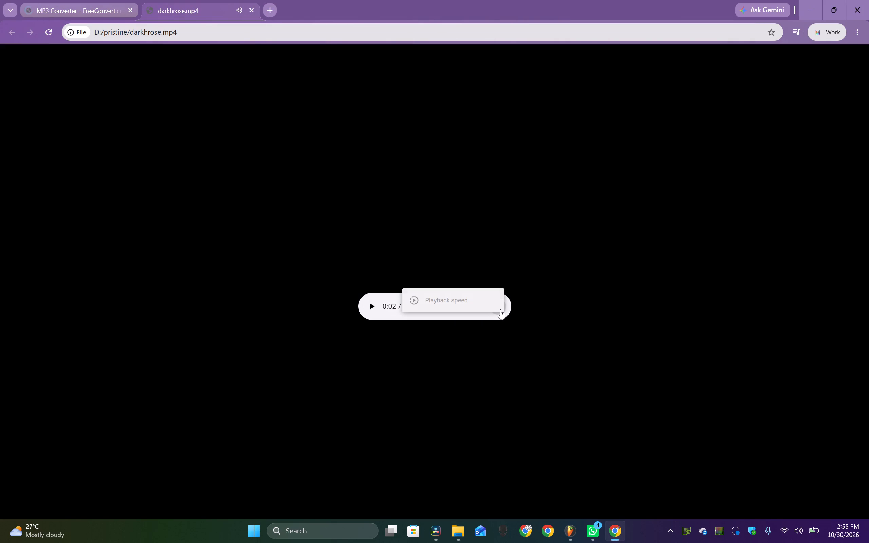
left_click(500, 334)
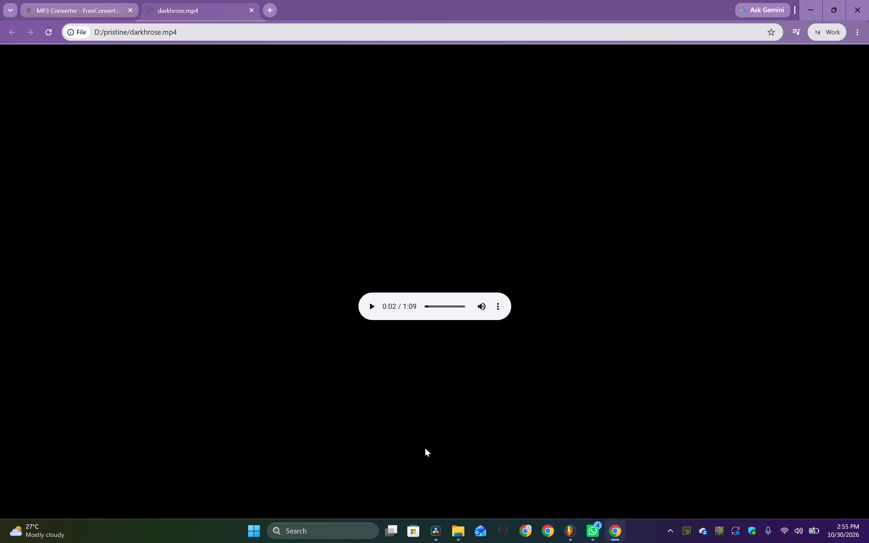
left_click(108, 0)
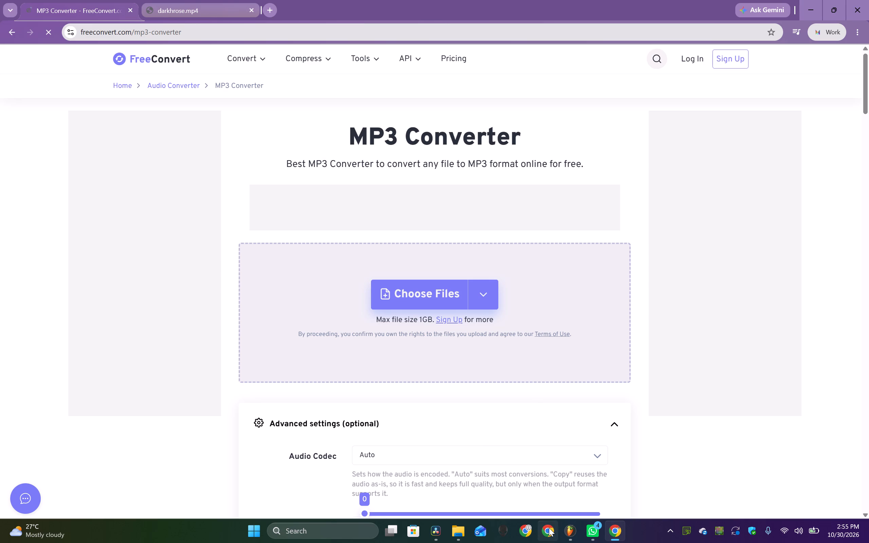
In DaVinci Resolve, set the audio export format to Wave with Linear PCM, then queue and render the darkhrose timeline.
left_click(440, 522)
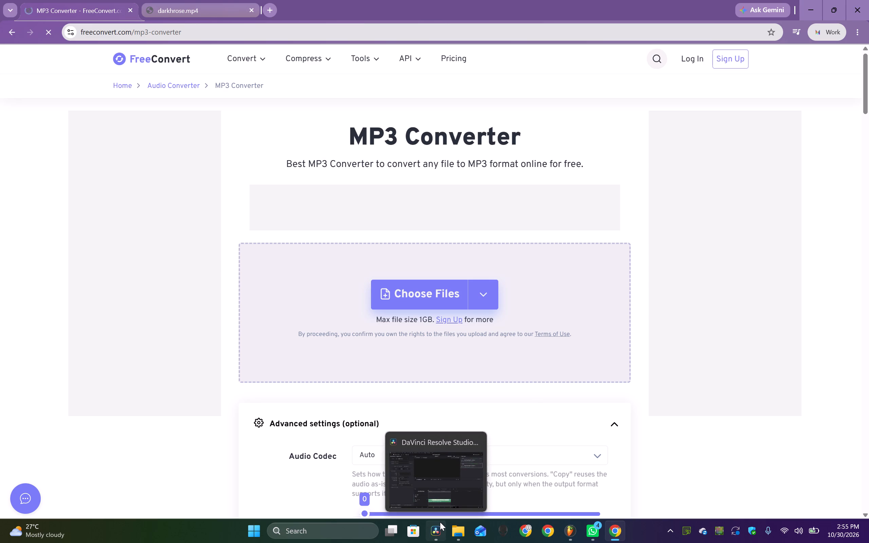
left_click(172, 202)
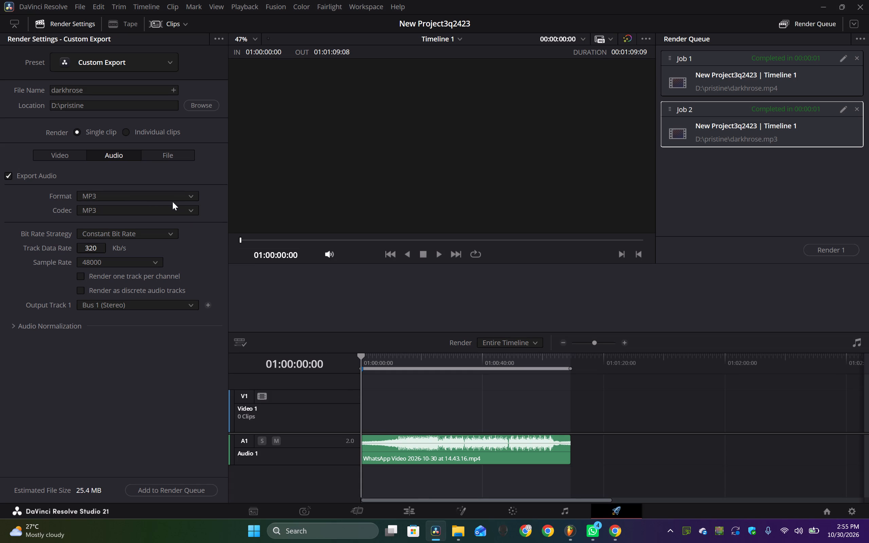
left_click(177, 201)
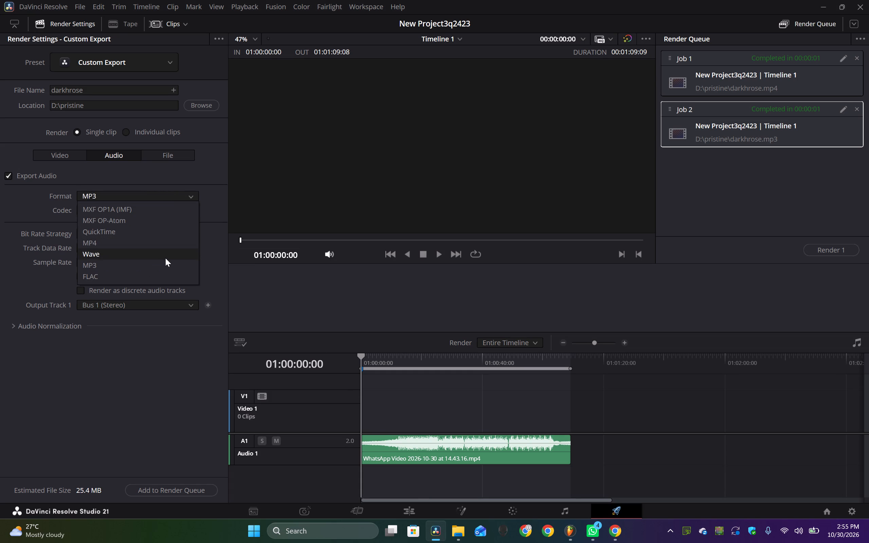
left_click(166, 258)
left_click(190, 210)
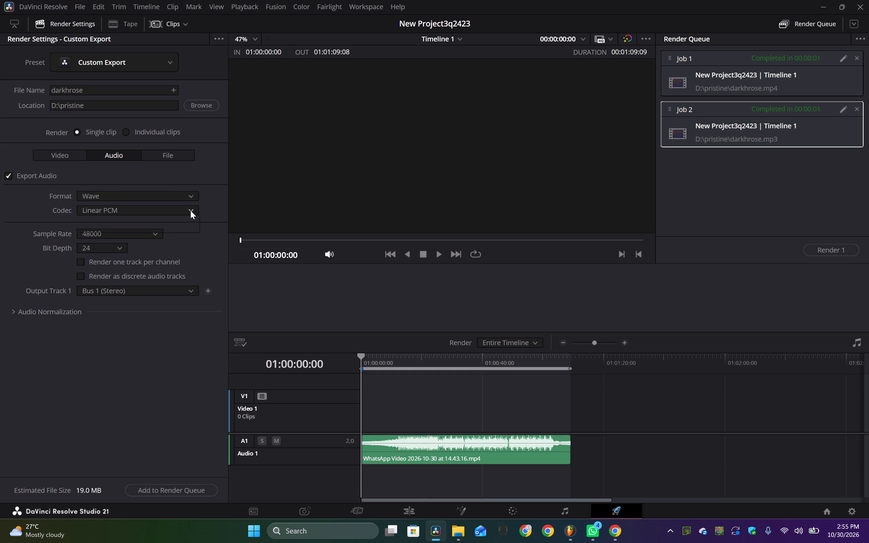
left_click(190, 210)
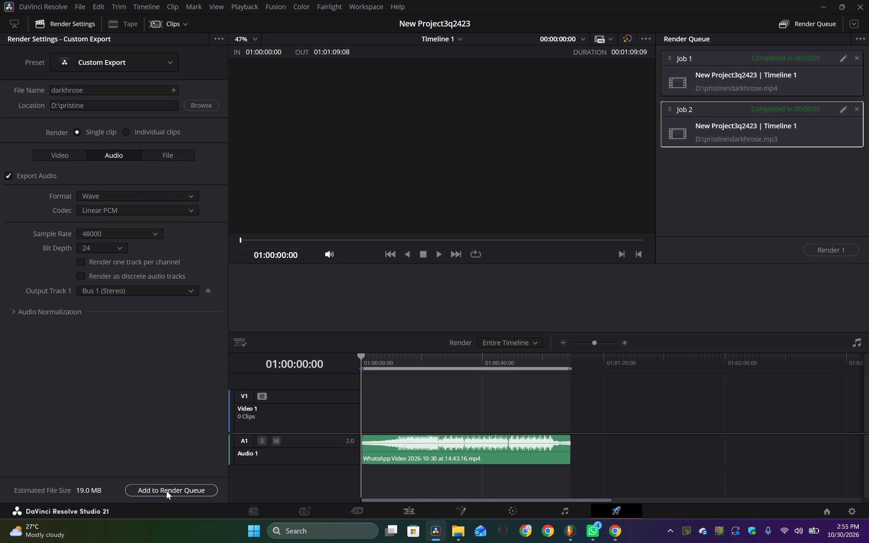
left_click(166, 491)
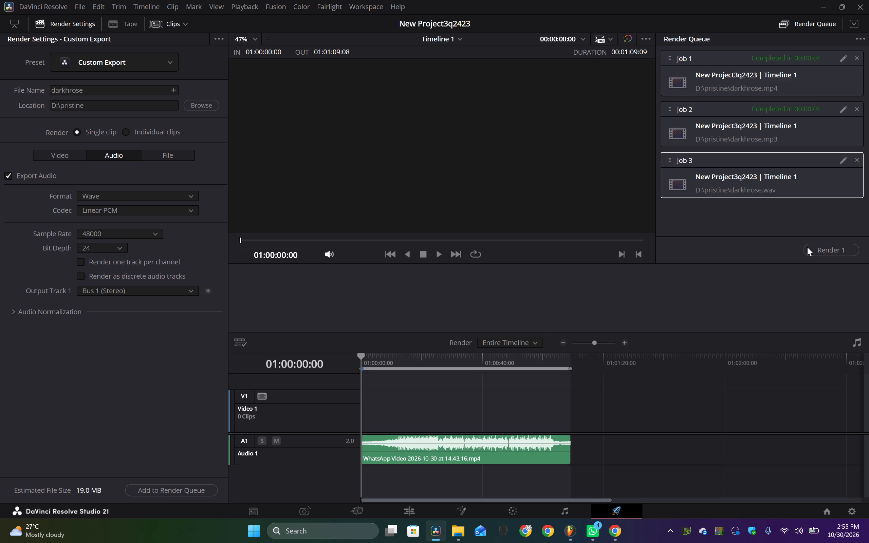
left_click(806, 247)
Change the export file name to darkhrosewave, then queue and render it as another Wave job.
left_click(94, 85)
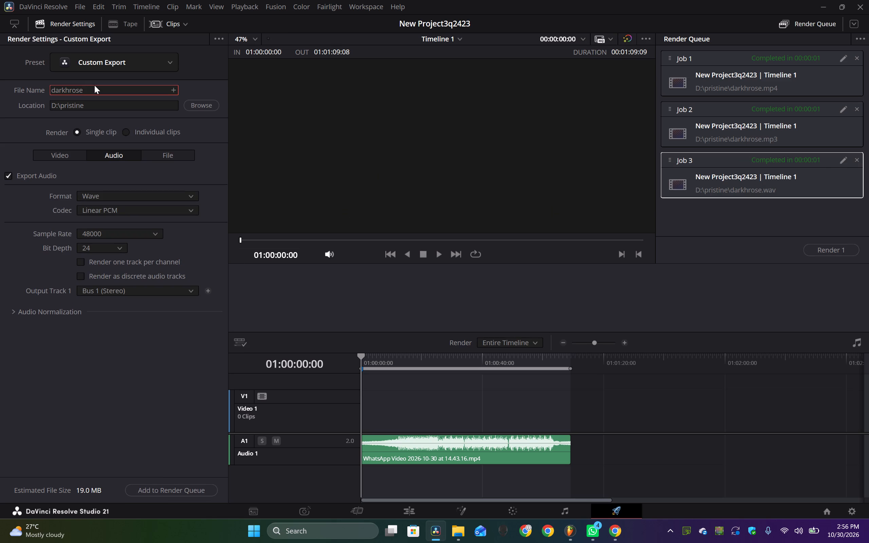
type("wave")
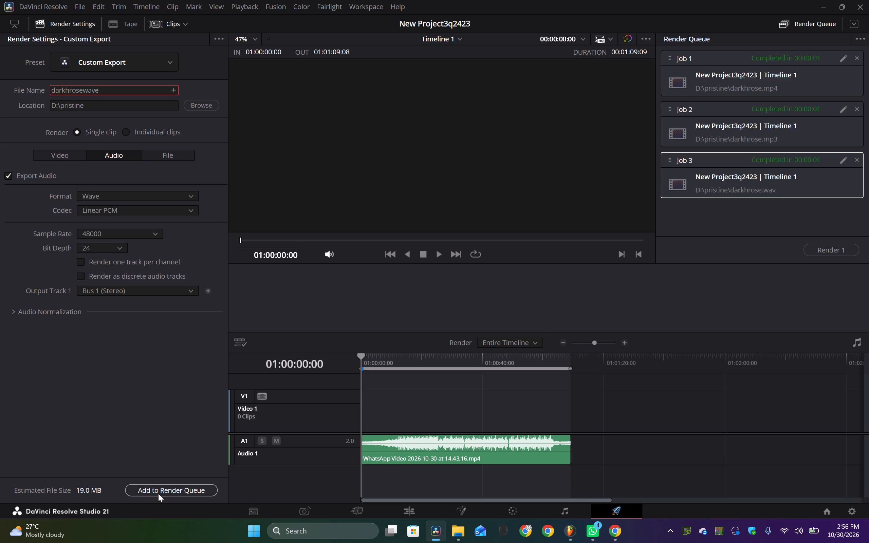
left_click(158, 493)
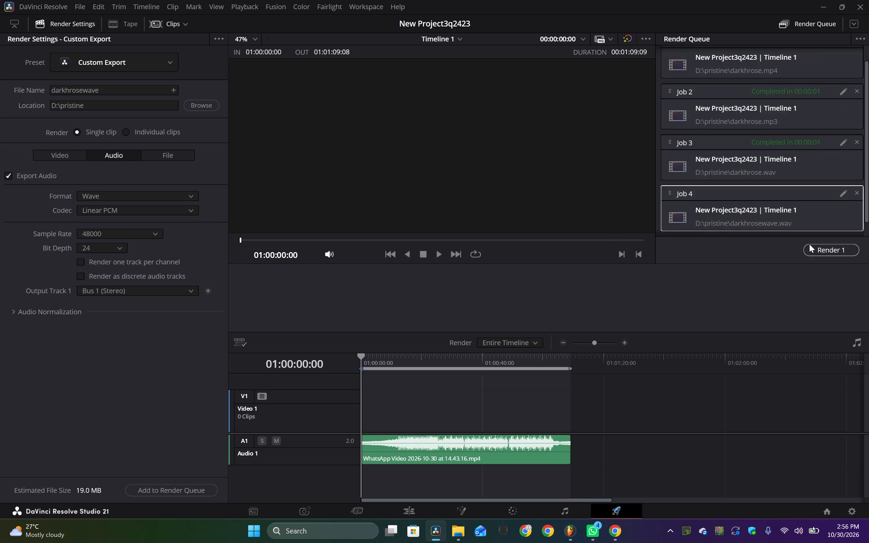
left_click(809, 244)
Bring the darkhrosewave file from the pristine folder into the FL Studio playlist on Track 5, starting at about bar 96.
left_click(459, 529)
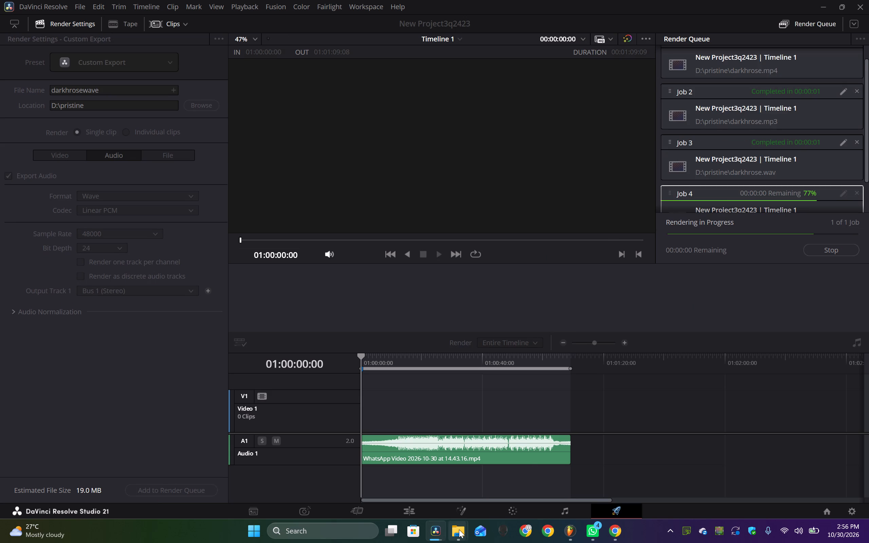
left_click(464, 506)
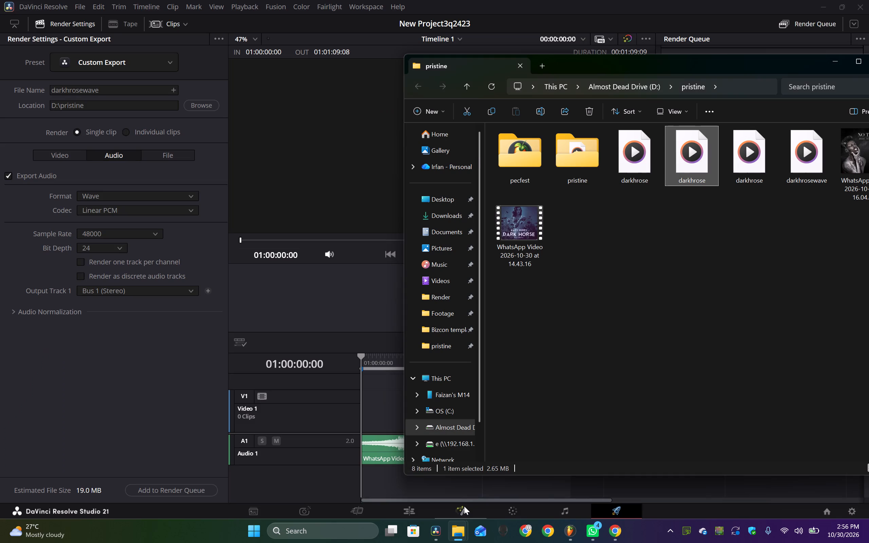
left_click(578, 525)
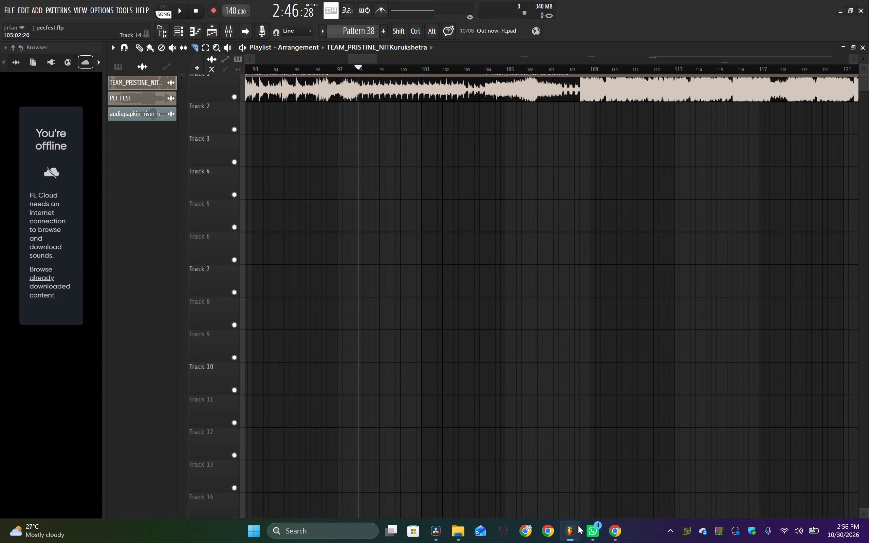
left_click(451, 530)
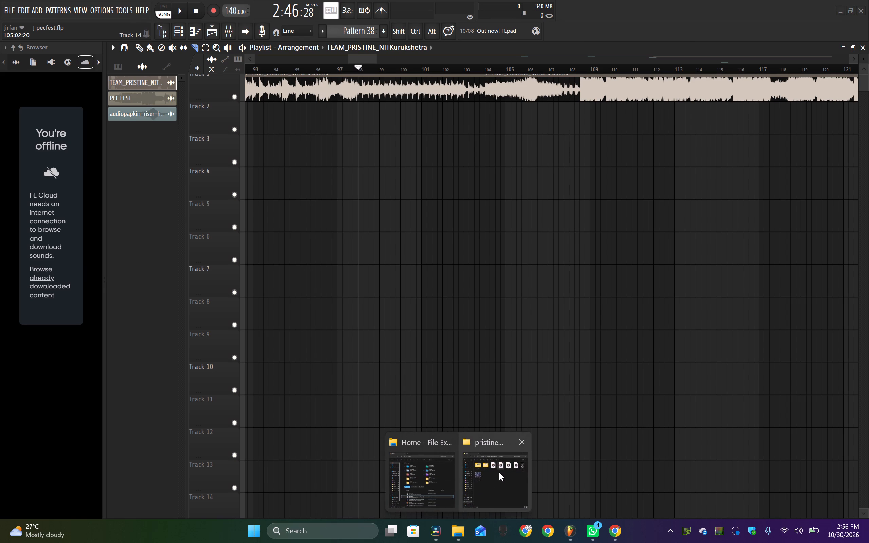
left_click(499, 472)
left_click_drag(802, 163, 316, 205)
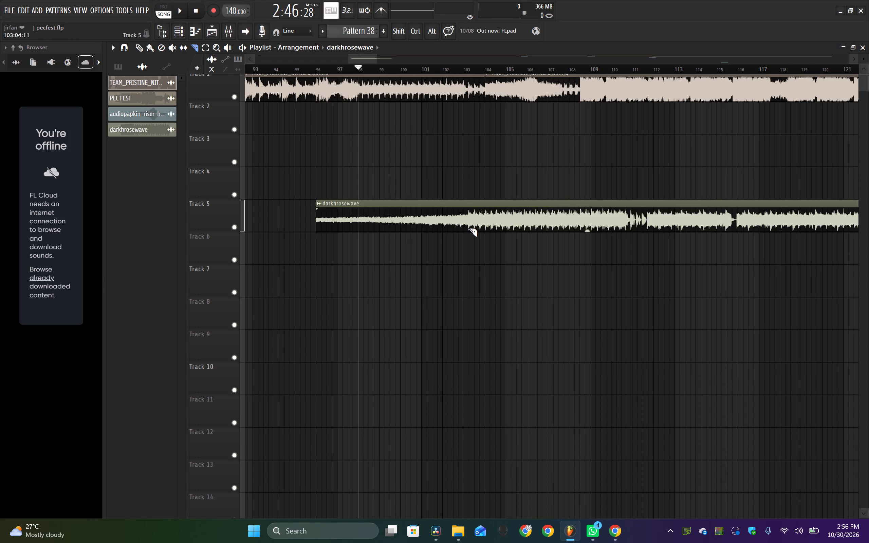
Move the darkhrosewave clip up to Track 2, starting at bar 88, directly beneath the existing mix.
scroll(468, 228, "down", 6, "ctrl")
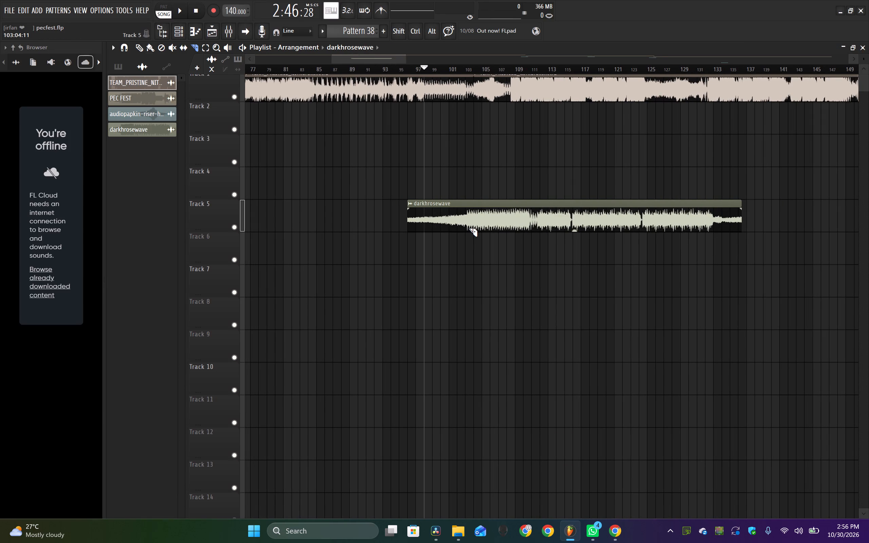
left_click(141, 47)
left_click_drag(474, 224, 412, 106)
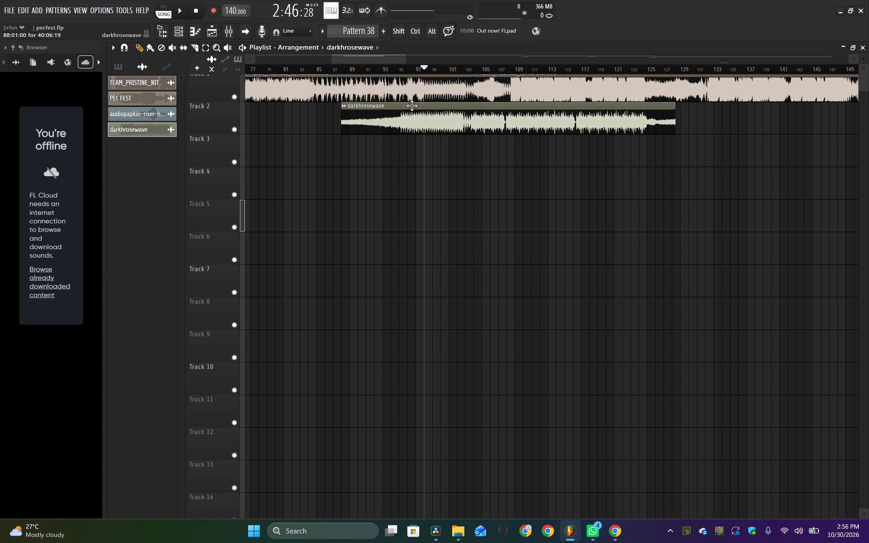
Shift the darkhrosewave clip about a third of a bar later to match Track 1's waveform near bar 104, and play both to check.
scroll(476, 165, "up", 14, "ctrl")
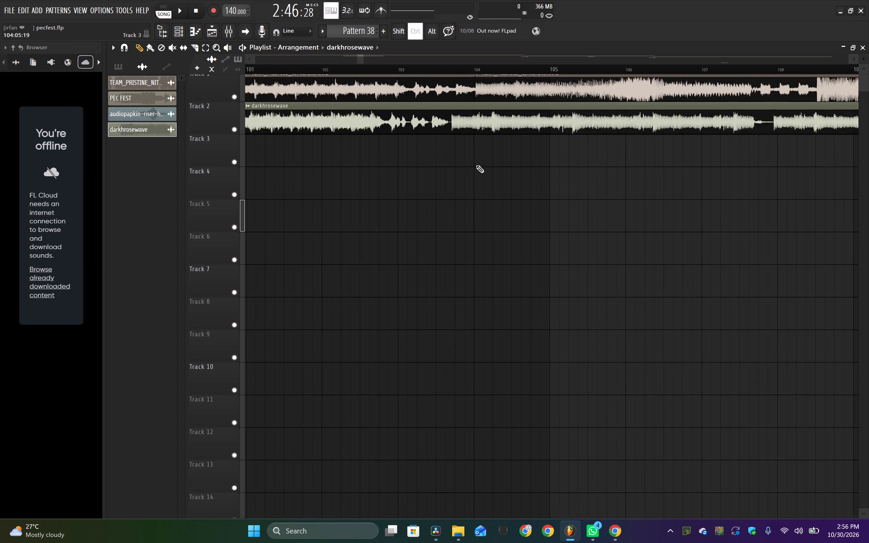
scroll(476, 165, "up", 2, "ctrl")
left_click(296, 72)
key("space")
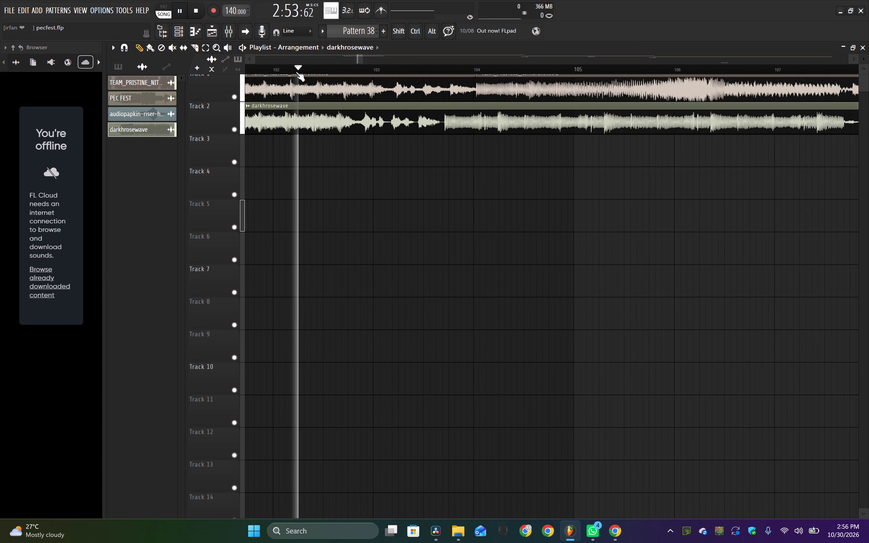
key("space")
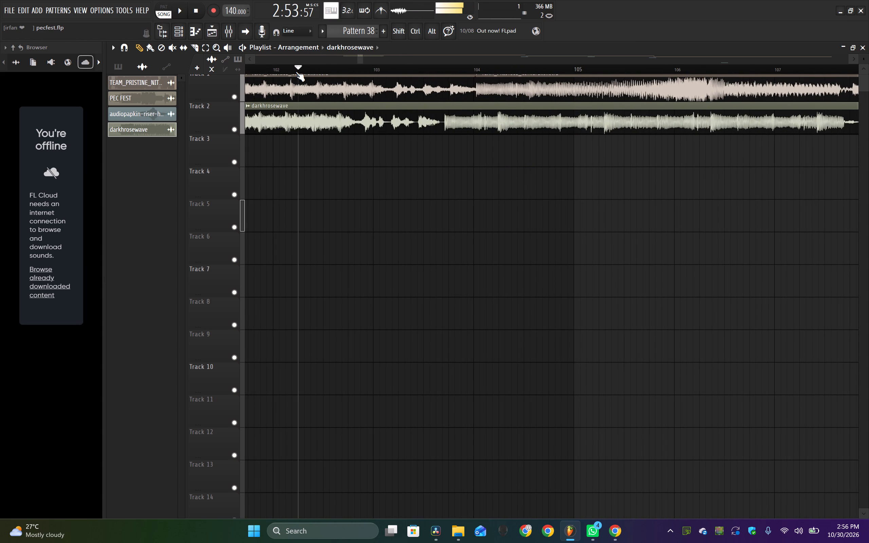
scroll(415, 143, "up", 5, "ctrl")
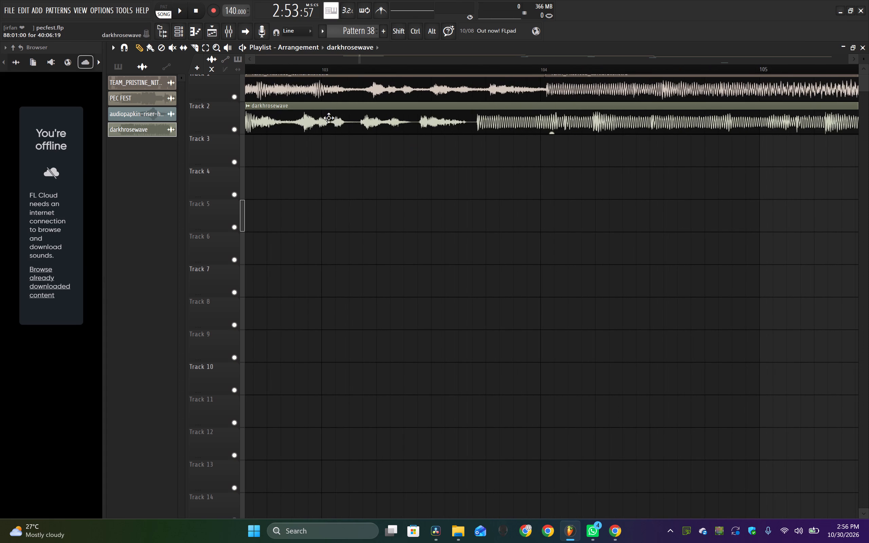
left_click_drag(322, 121, 387, 122)
key("space")
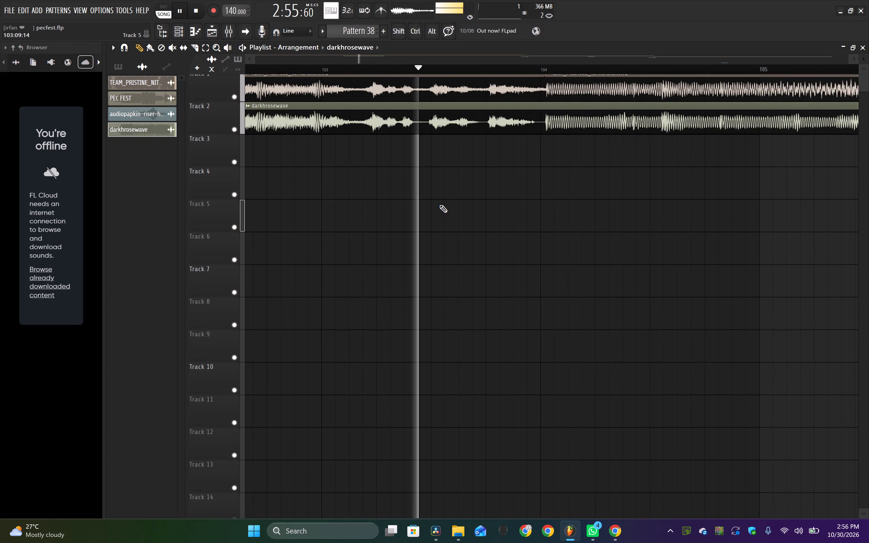
Listen to both tracks while comparing their waveforms between bars 104 and 106, then stop playback.
scroll(439, 205, "down", 12, "ctrl")
scroll(439, 205, "up", 3, "ctrl")
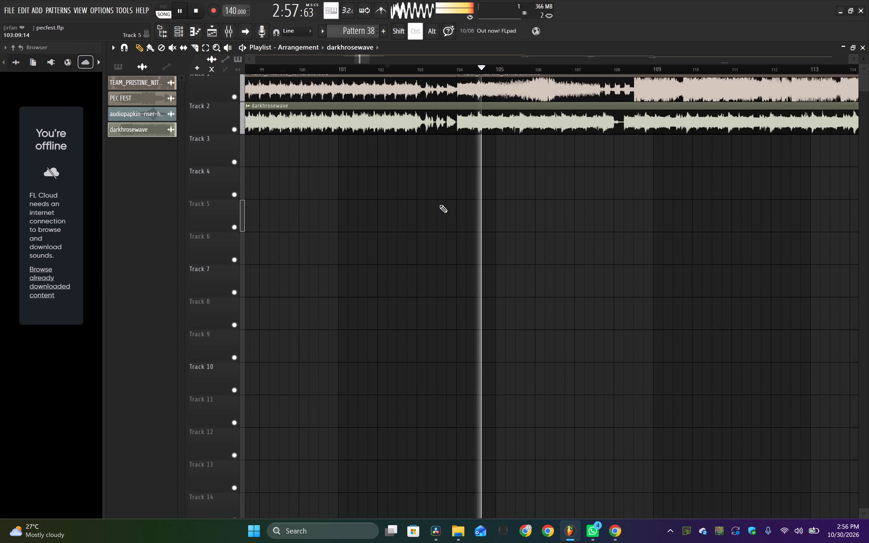
scroll(439, 205, "up", 10, "ctrl")
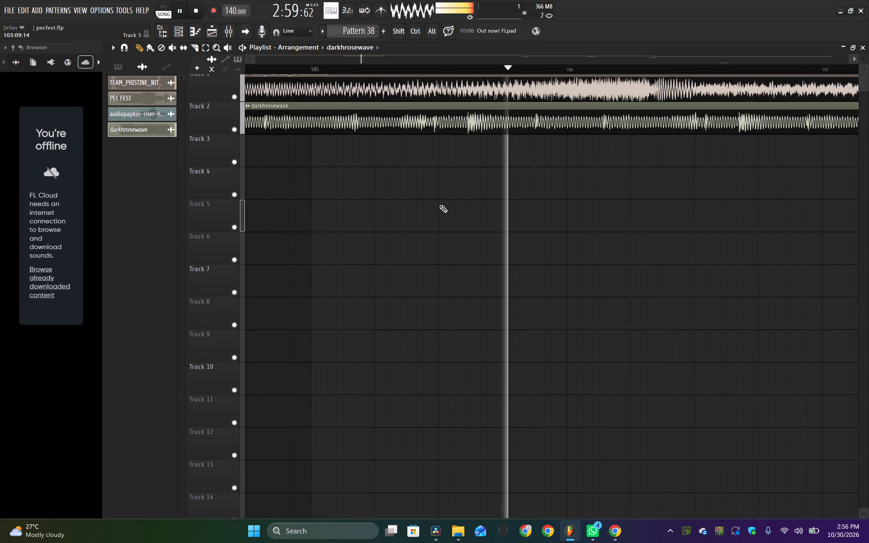
key("space")
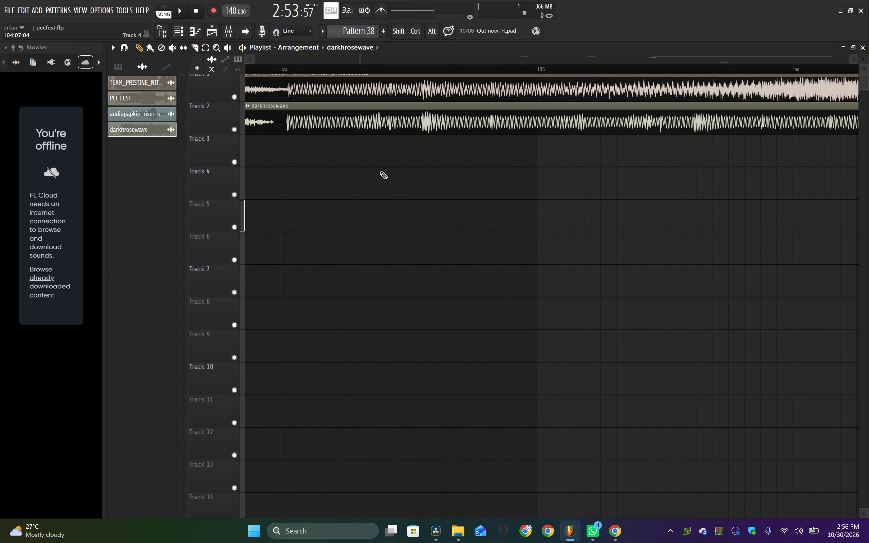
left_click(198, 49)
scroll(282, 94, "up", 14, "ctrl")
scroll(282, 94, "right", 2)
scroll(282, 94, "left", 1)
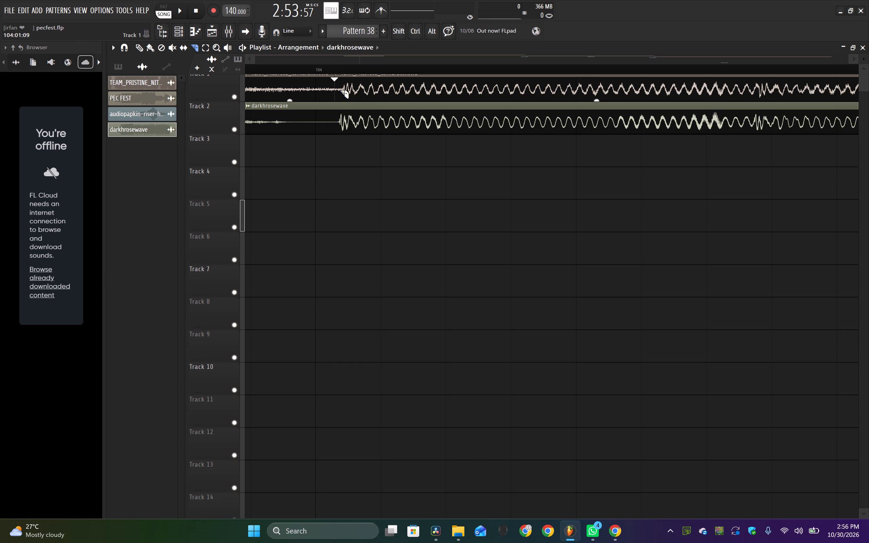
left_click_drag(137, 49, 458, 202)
Move Track 1's section after bar 104 later to start at about bar 107, auditioning the Dark Horse part while placing it.
scroll(458, 202, "down", 5, "ctrl")
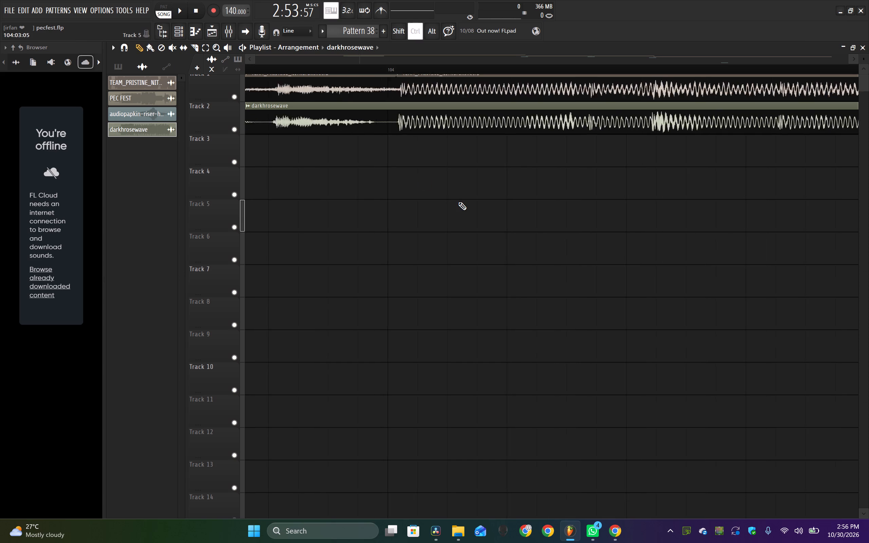
scroll(458, 202, "down", 11, "ctrl")
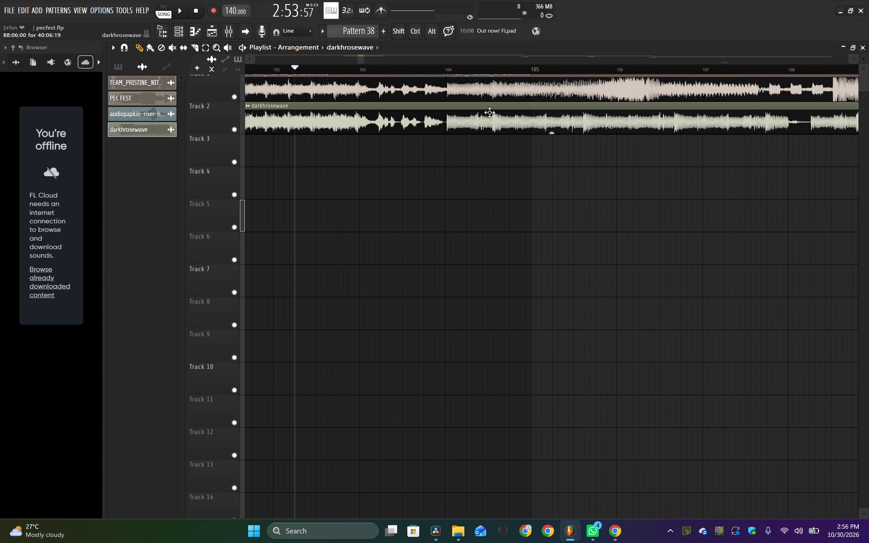
left_click_drag(493, 92, 590, 88)
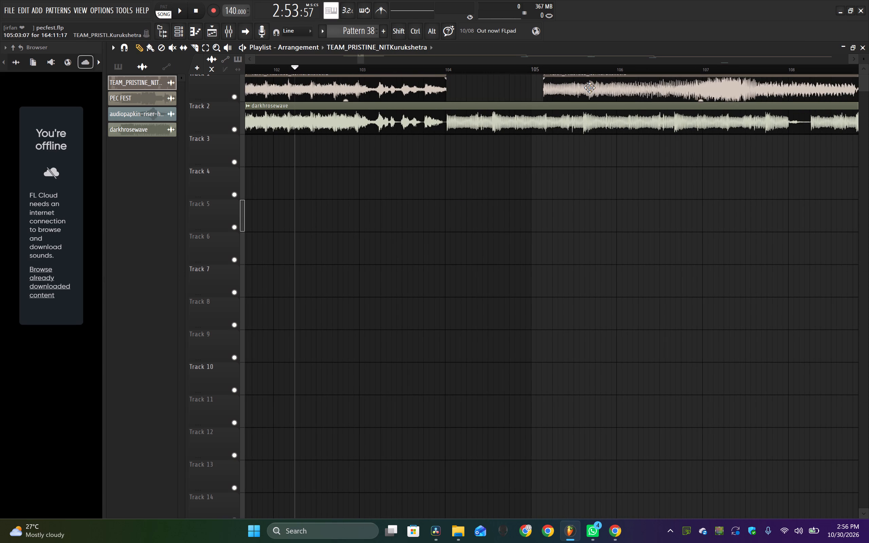
key("space")
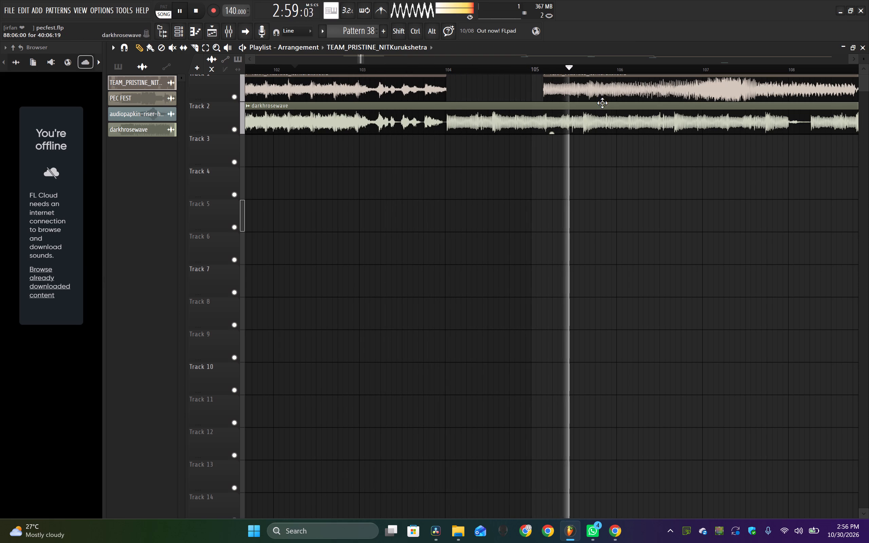
left_click_drag(598, 91, 757, 90)
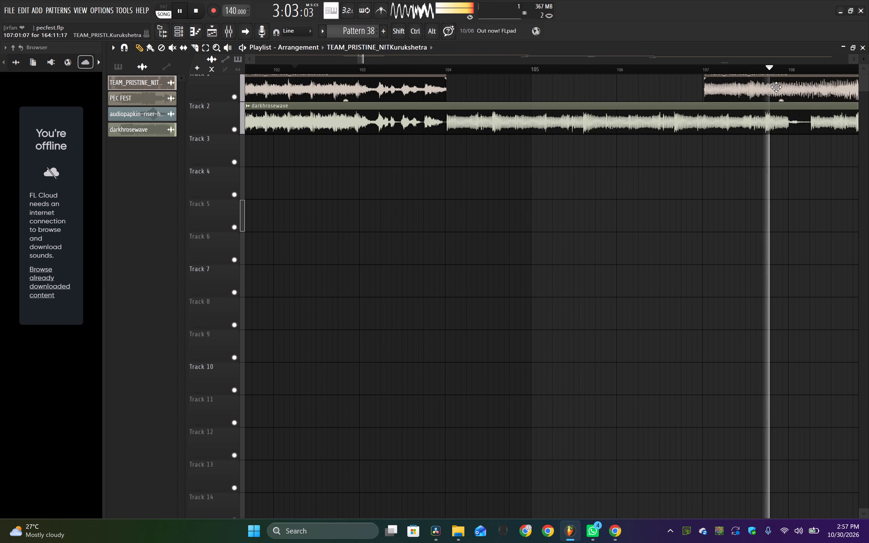
key("space")
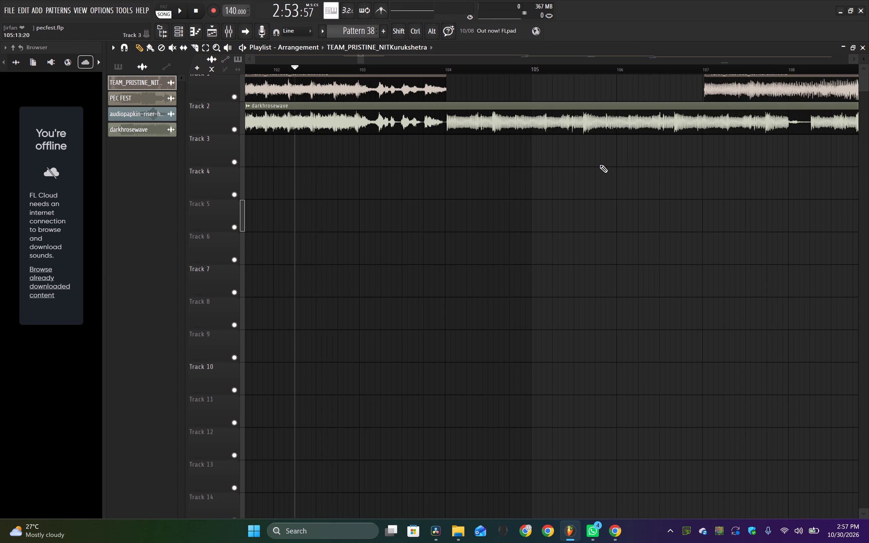
Fine-tune the start of Track 1's later section to about 107:12, matching its opening beat to the darkhrosewave peak below.
scroll(599, 165, "left", 3)
left_click_drag(463, 90, 497, 96)
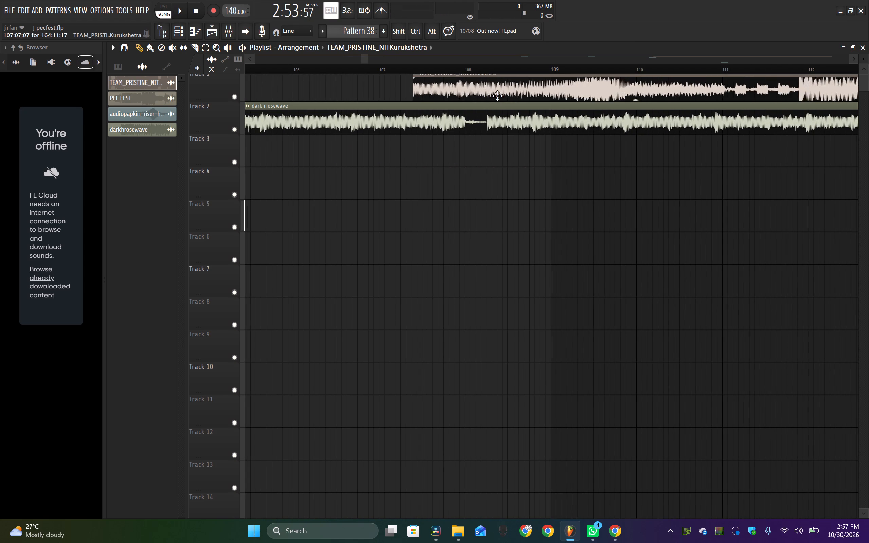
left_click_drag(497, 96, 520, 98)
scroll(448, 145, "up", 3, "ctrl")
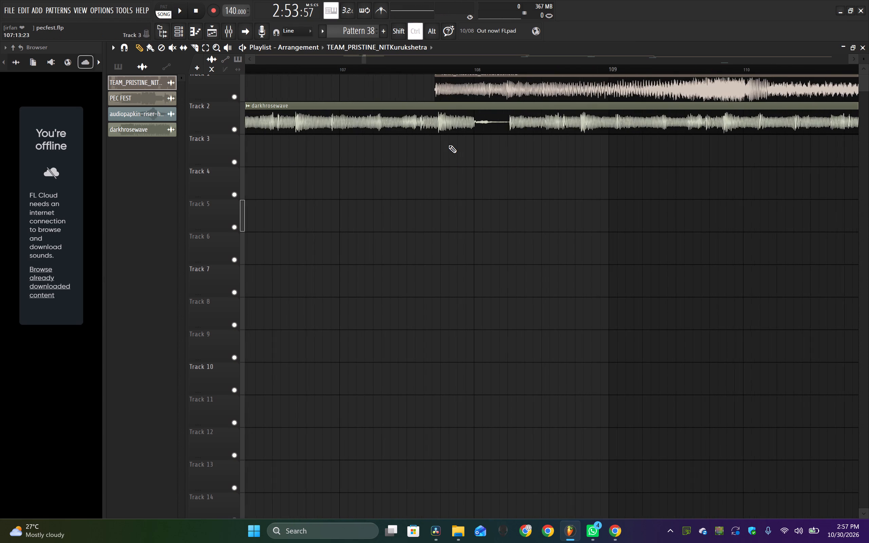
scroll(448, 145, "up", 7, "ctrl")
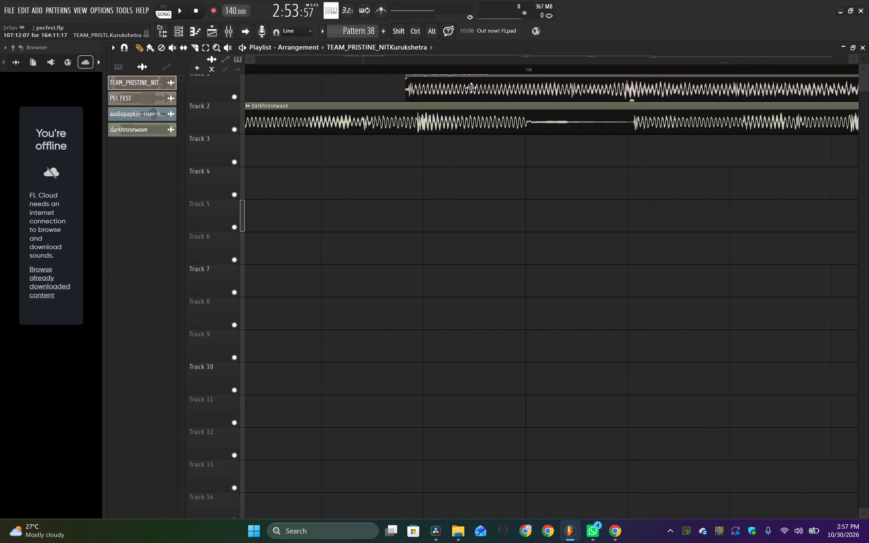
left_click_drag(471, 88, 484, 90)
scroll(484, 90, "up", 11, "ctrl")
left_click_drag(484, 90, 484, 90)
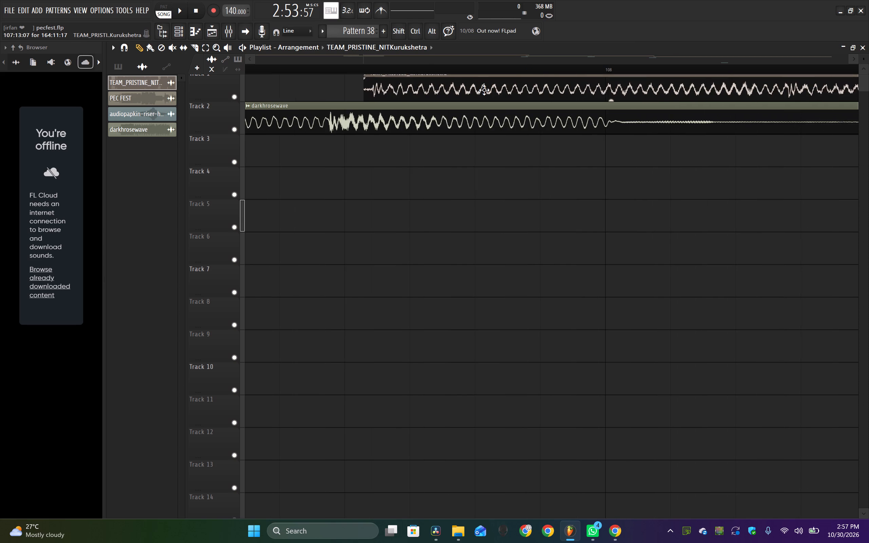
left_click_drag(484, 90, 443, 106)
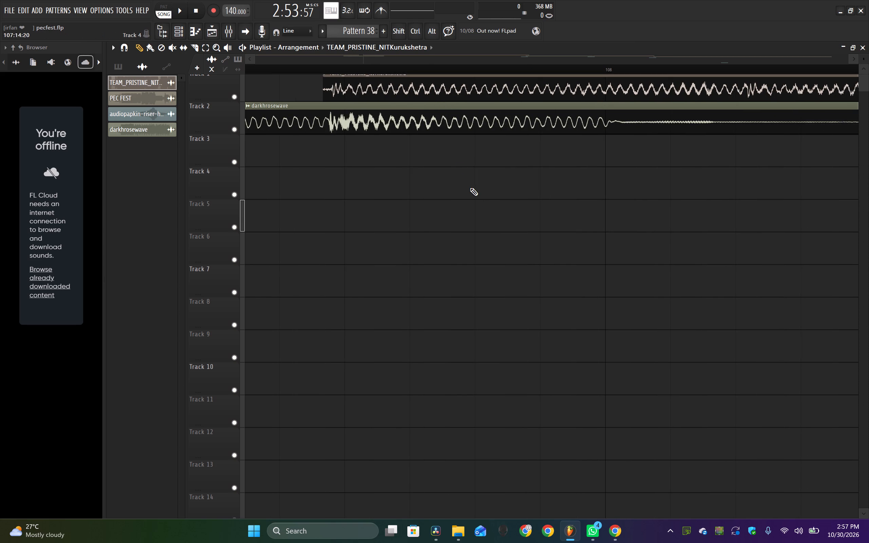
Slice the darkhrosewave clip on Track 2 at 107:13 and delete the part after the cut.
scroll(477, 197, "down", 19, "ctrl")
scroll(477, 197, "up", 3, "ctrl")
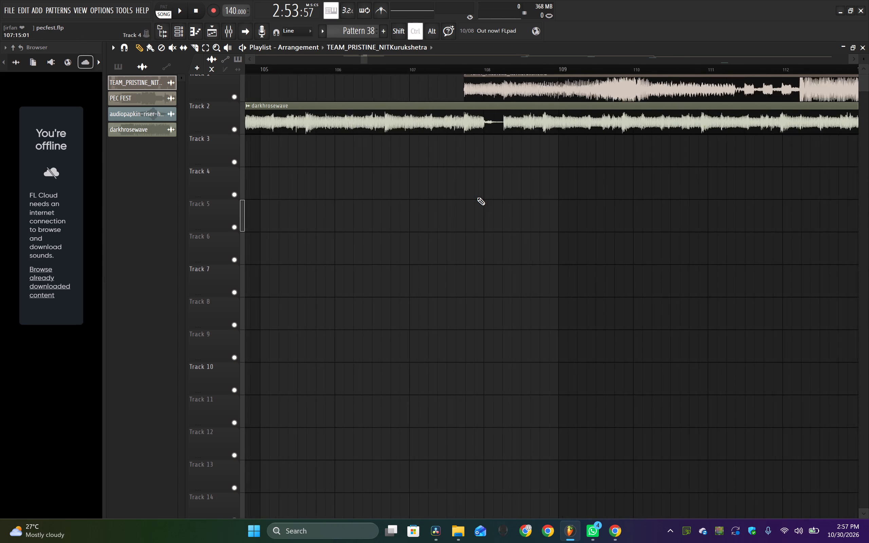
scroll(477, 197, "up", 14, "ctrl")
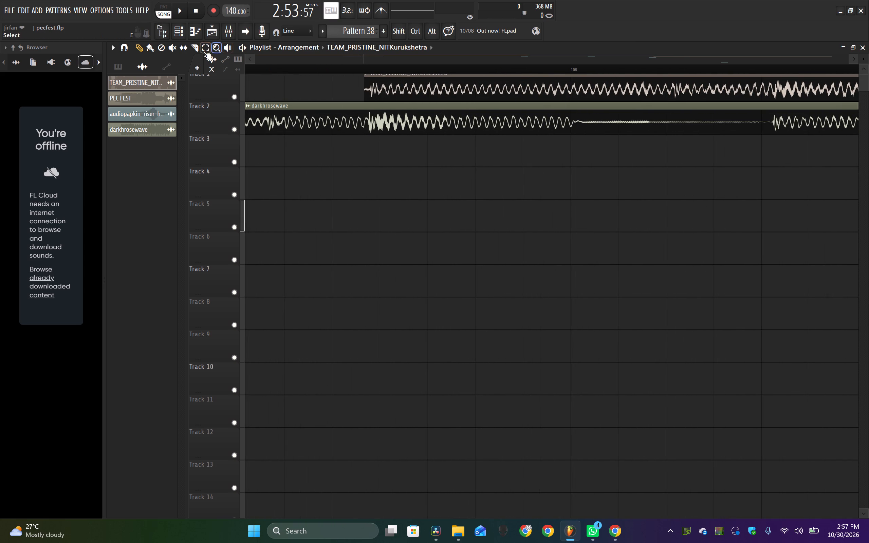
left_click_drag(197, 50, 364, 119)
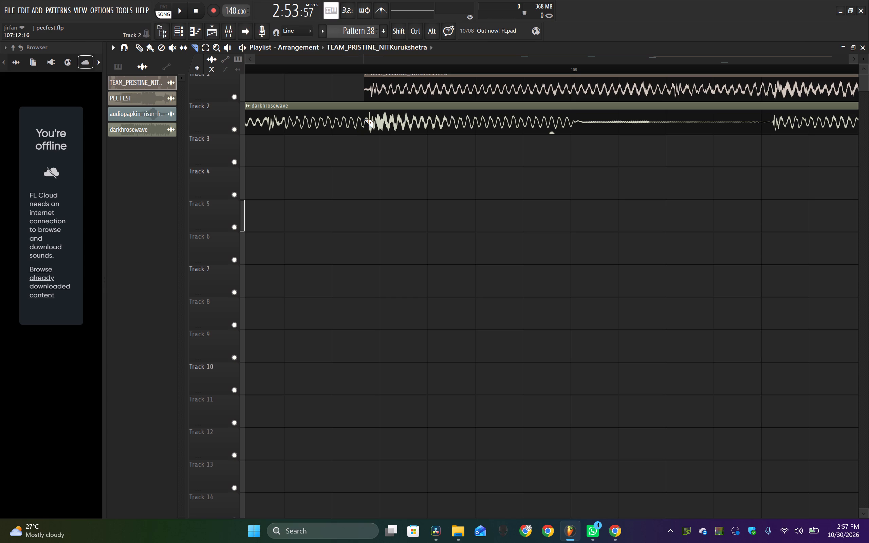
left_click(364, 119)
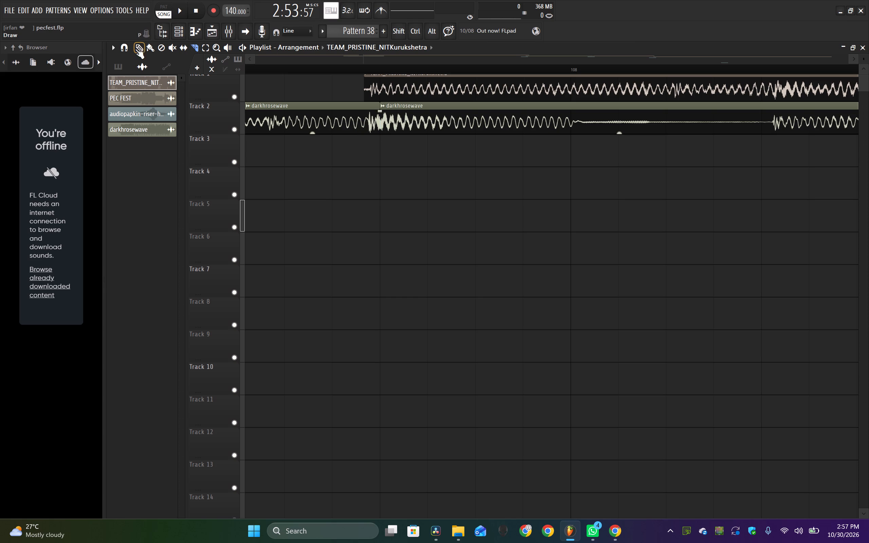
left_click_drag(137, 48, 405, 116)
left_click(405, 116)
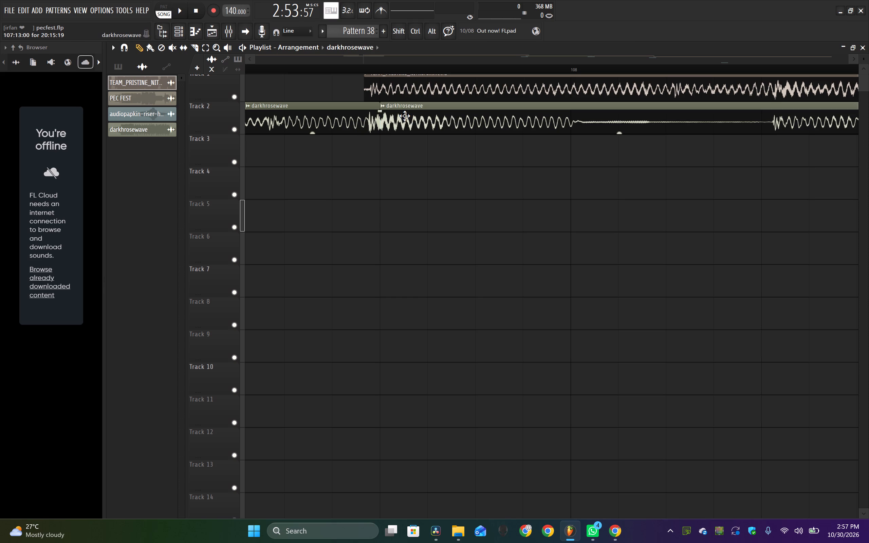
left_click(405, 116)
right_click(405, 116)
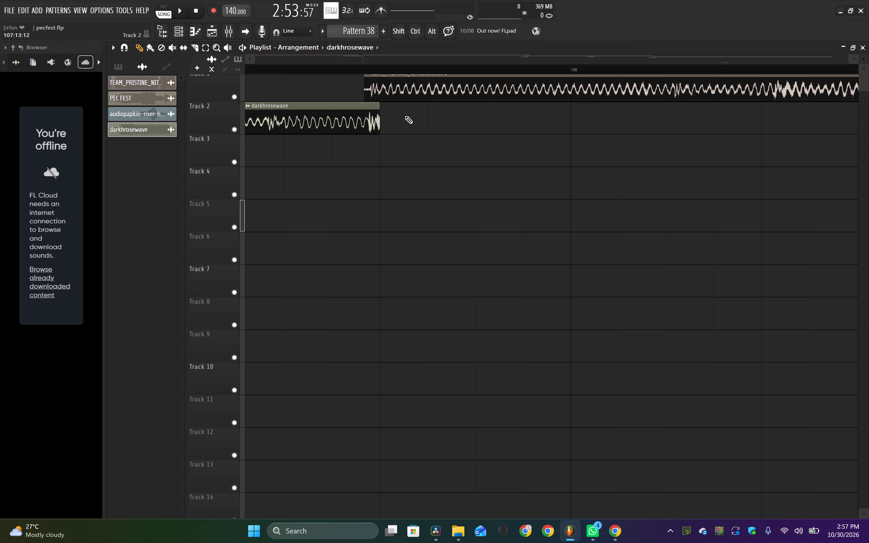
Slice the darkhrosewave clip at bar 104, where Track 1's first section ends, and delete the part before the cut.
scroll(405, 116, "right", 7)
scroll(405, 116, "left", 3)
scroll(405, 116, "right", 1)
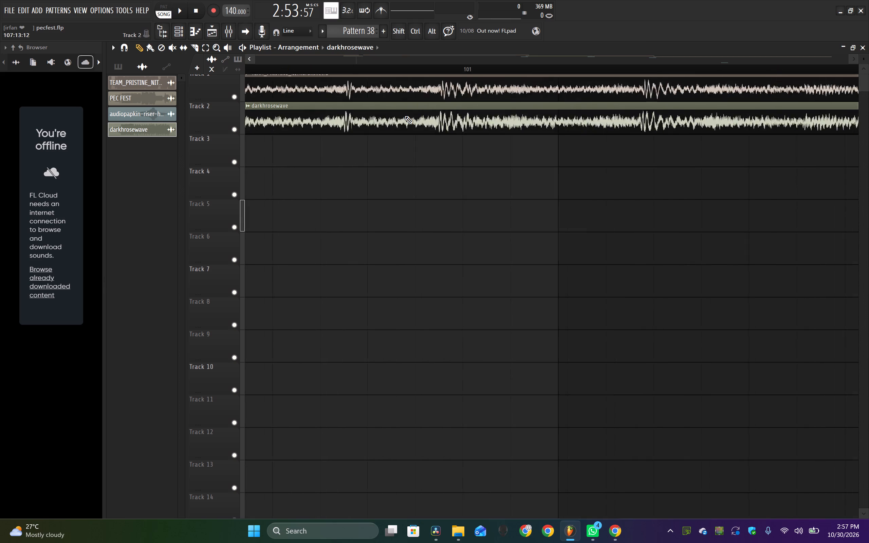
scroll(405, 116, "right", 1)
scroll(405, 116, "down", 15, "ctrl")
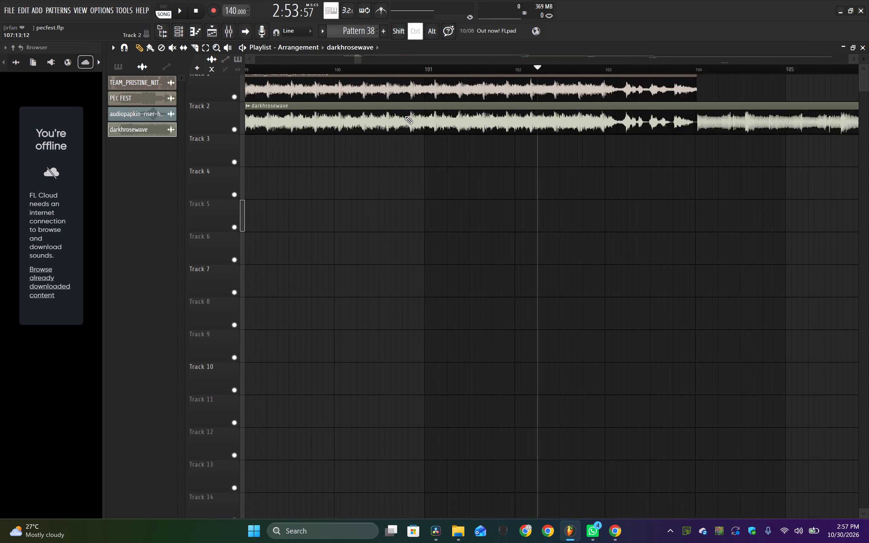
scroll(405, 116, "down", 3, "ctrl")
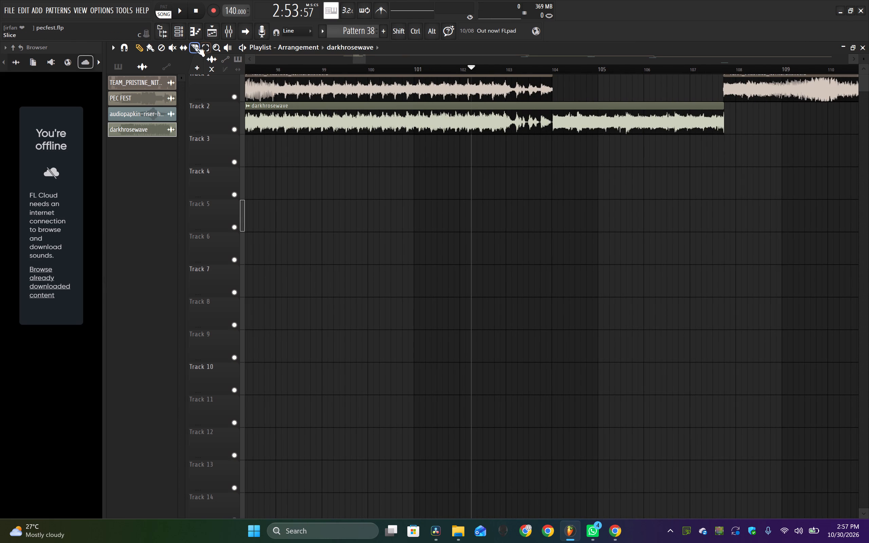
left_click(197, 46)
scroll(560, 105, "up", 8, "ctrl")
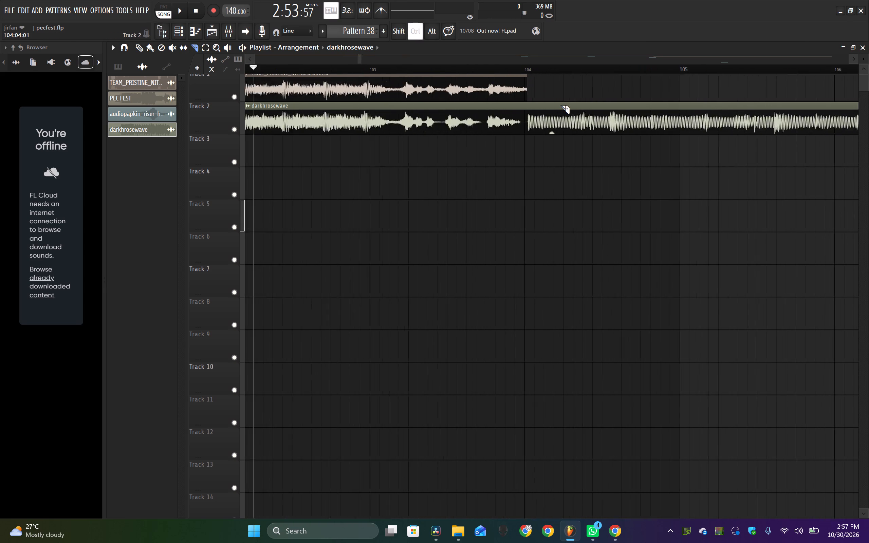
scroll(560, 105, "up", 4, "ctrl")
left_click(489, 125)
scroll(489, 125, "down", 6, "ctrl")
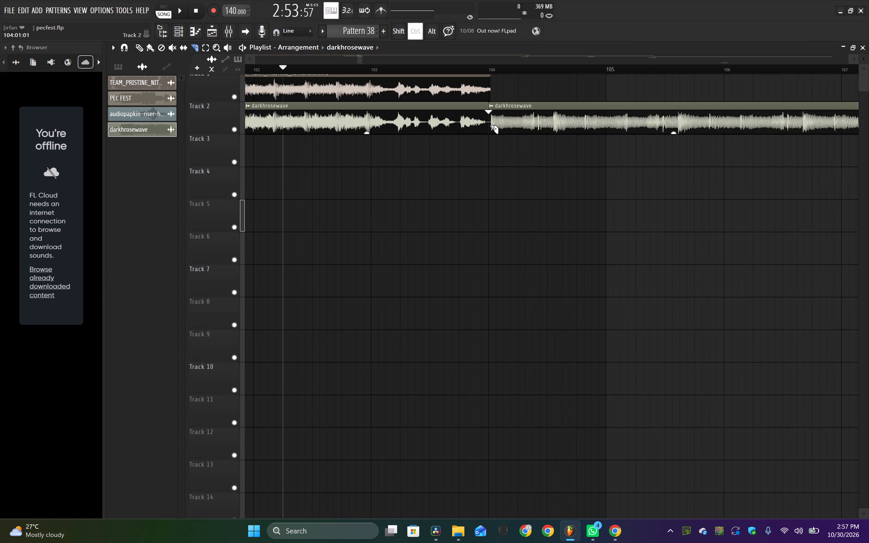
scroll(489, 125, "down", 1, "ctrl")
left_click(140, 52)
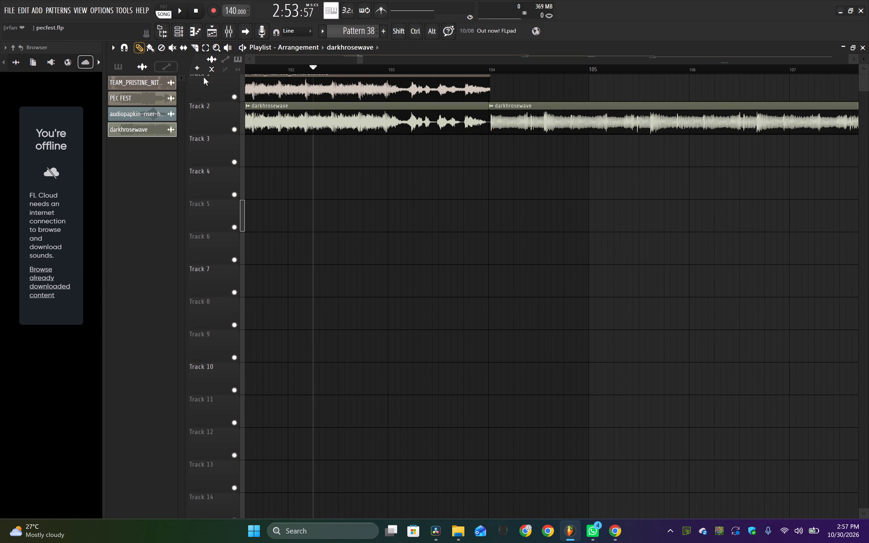
right_click(325, 112)
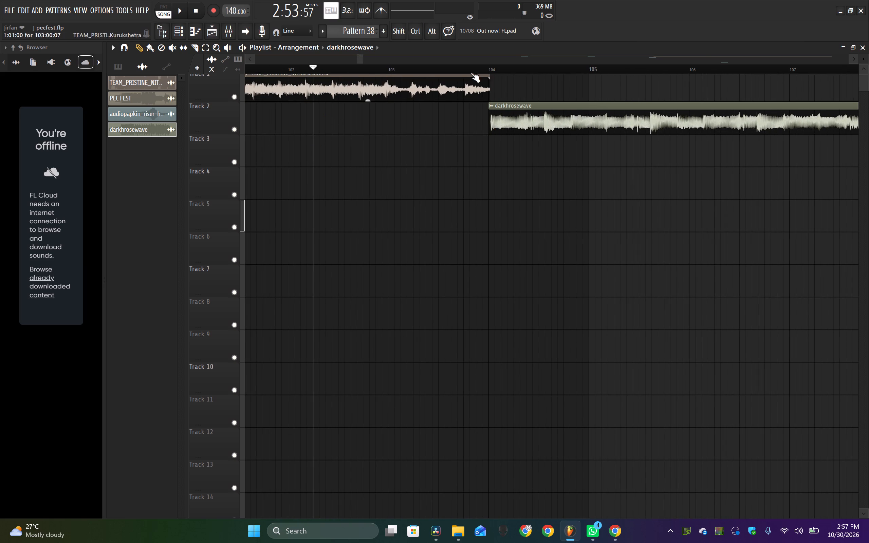
Play from bar 102 through the darkhrosewave section into Track 1's later section to check both transitions.
key("space")
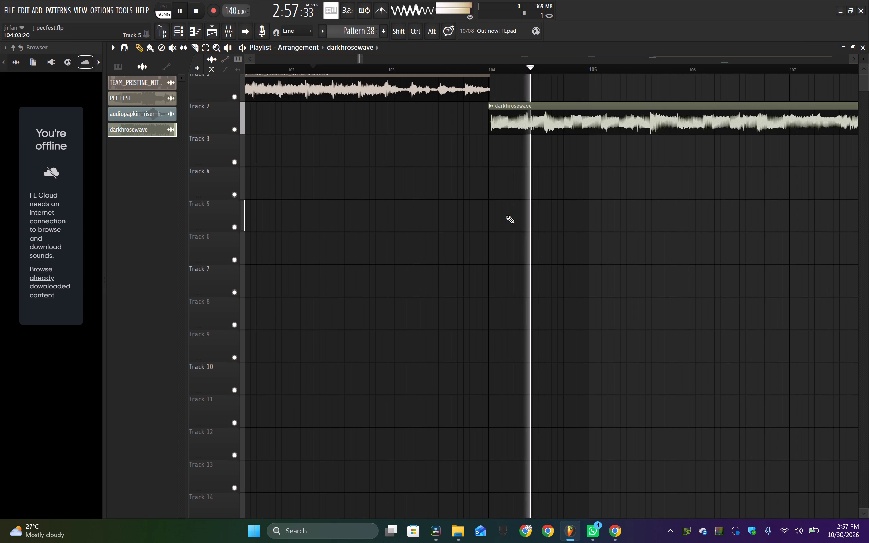
scroll(506, 215, "down", 4, "ctrl")
scroll(506, 215, "left", 1)
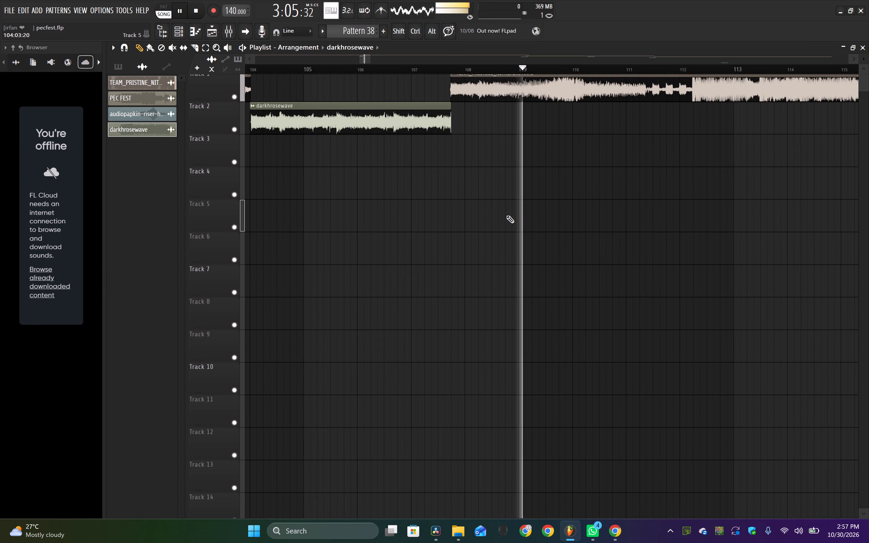
key("space")
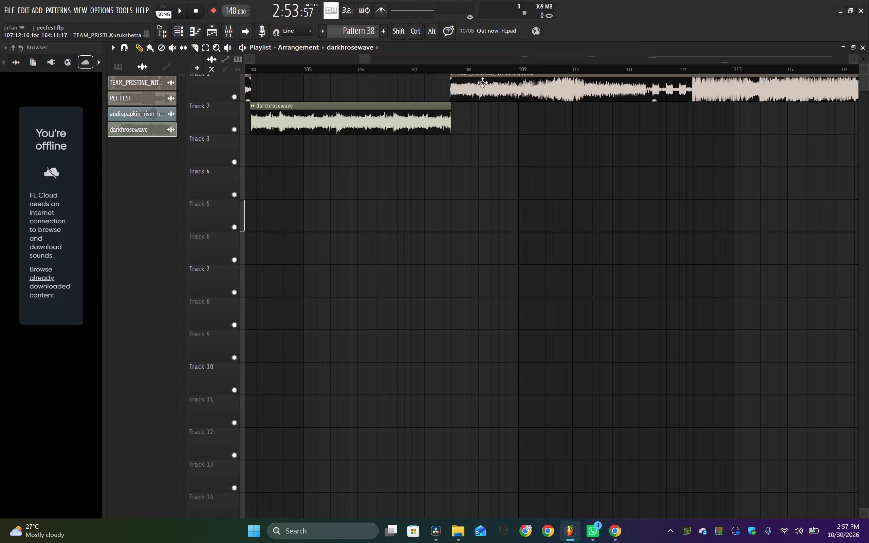
Move Track 1's later section half a bar earlier to start at 107:04:16, and play the overlap from about 106:10.
left_click_drag(482, 82, 452, 92)
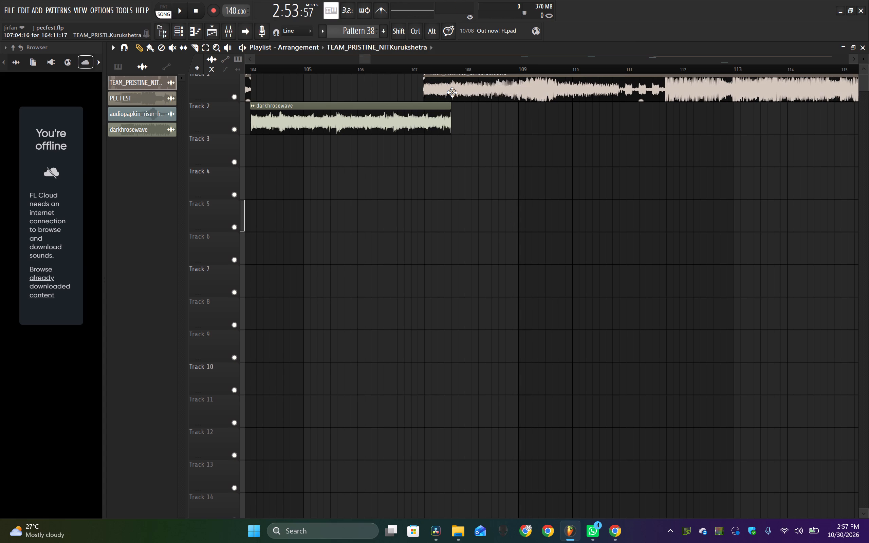
scroll(452, 92, "up", 9, "ctrl")
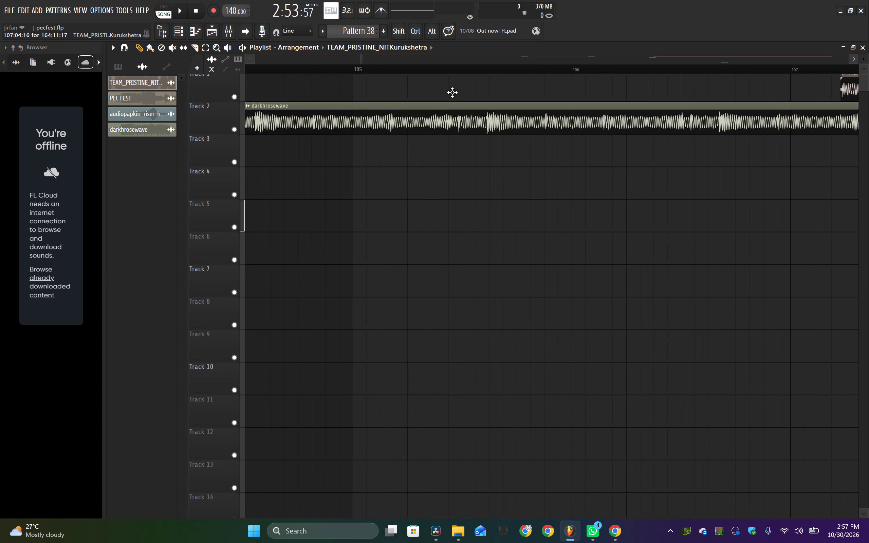
left_click(335, 68)
key("space")
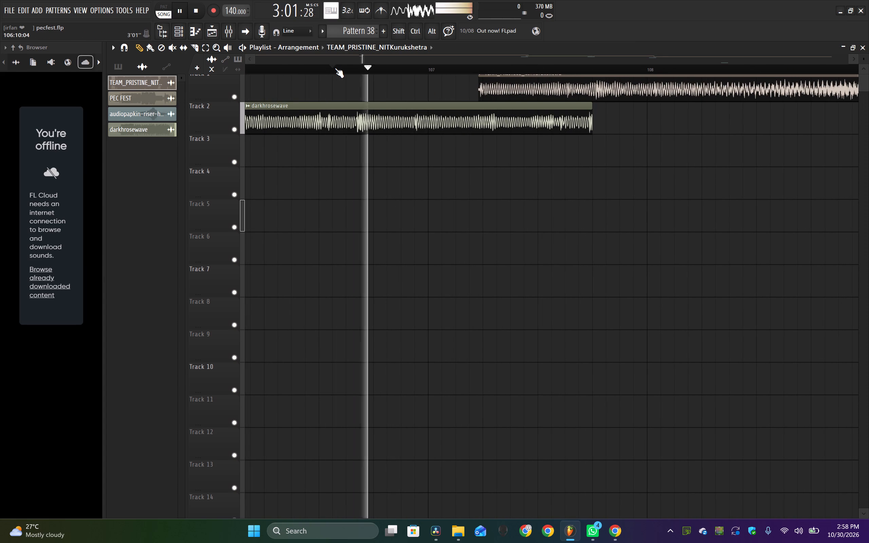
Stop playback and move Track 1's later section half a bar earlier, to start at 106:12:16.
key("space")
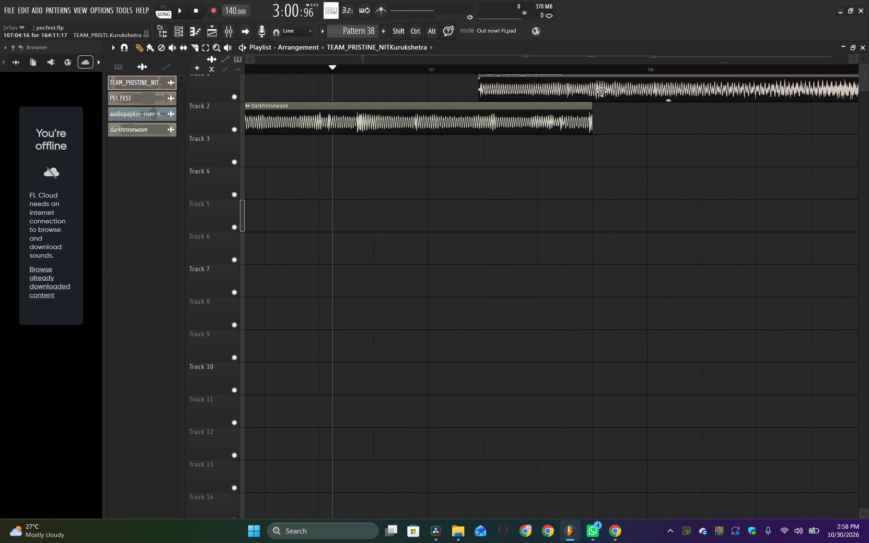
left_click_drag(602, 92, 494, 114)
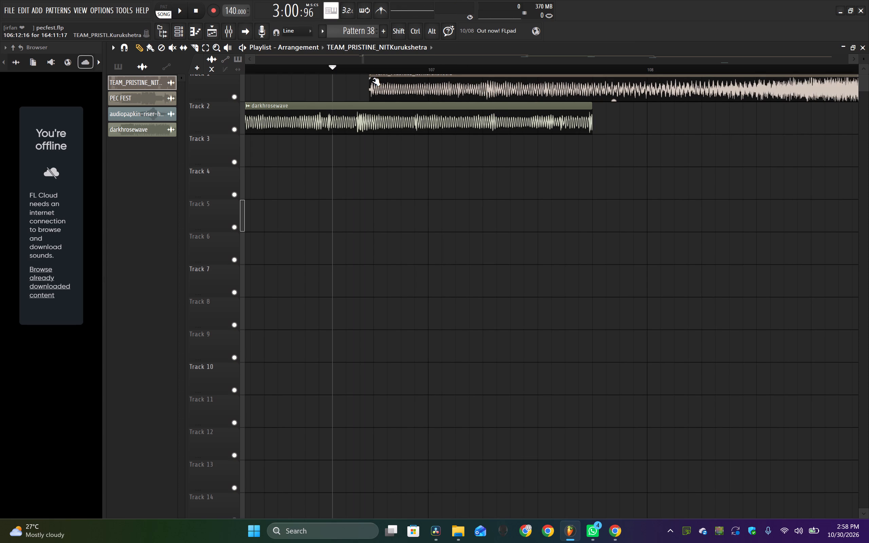
Add a short fade-in to the start of Track 1's later section and play the overlap with darkhrosewave.
left_click_drag(368, 77, 400, 90)
key("space")
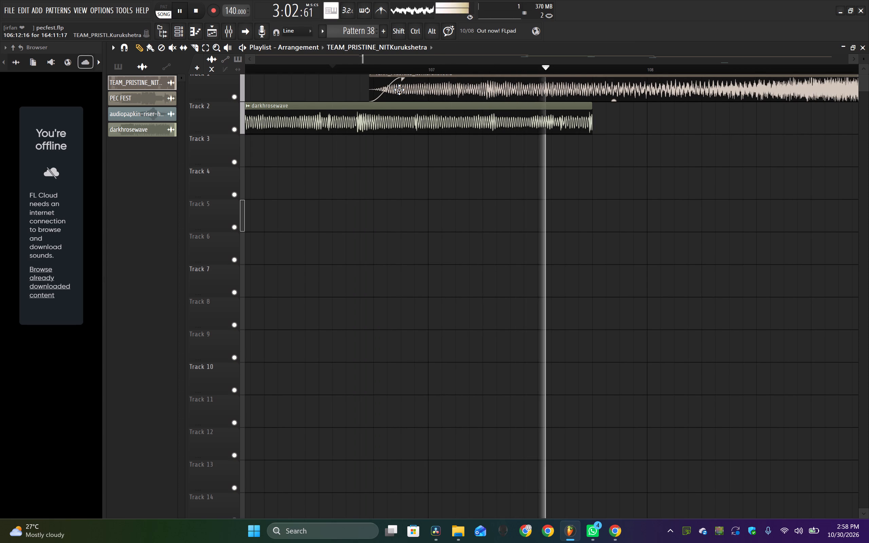
key("space")
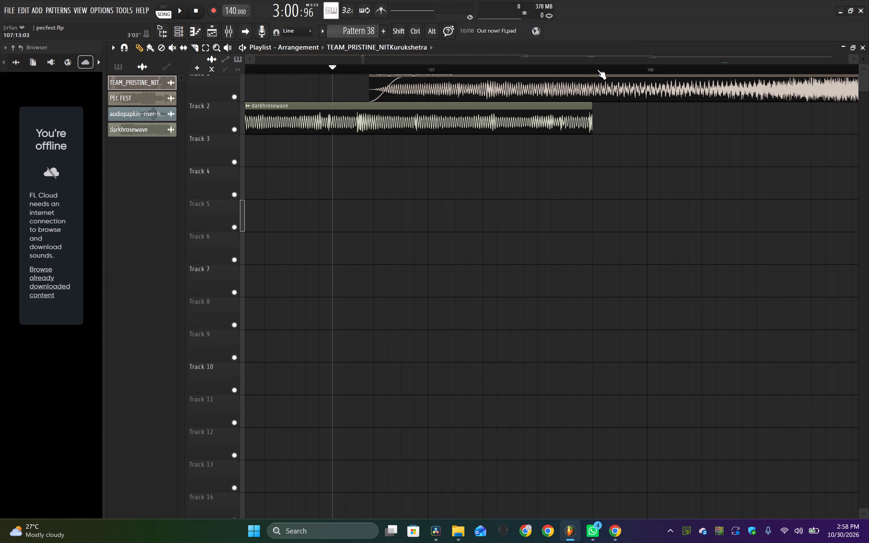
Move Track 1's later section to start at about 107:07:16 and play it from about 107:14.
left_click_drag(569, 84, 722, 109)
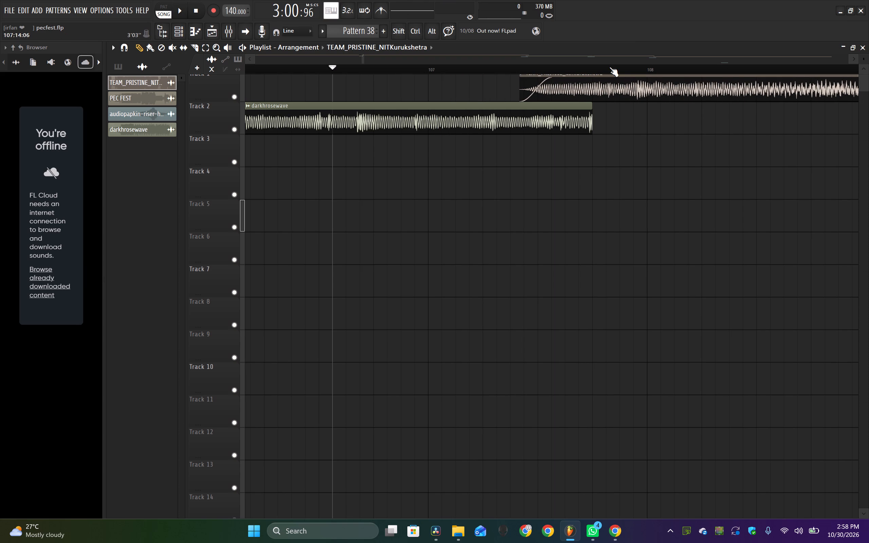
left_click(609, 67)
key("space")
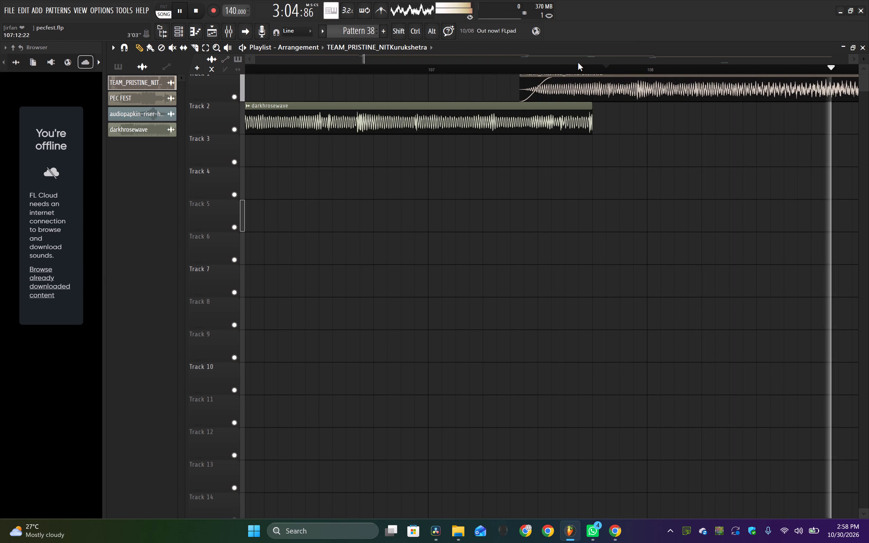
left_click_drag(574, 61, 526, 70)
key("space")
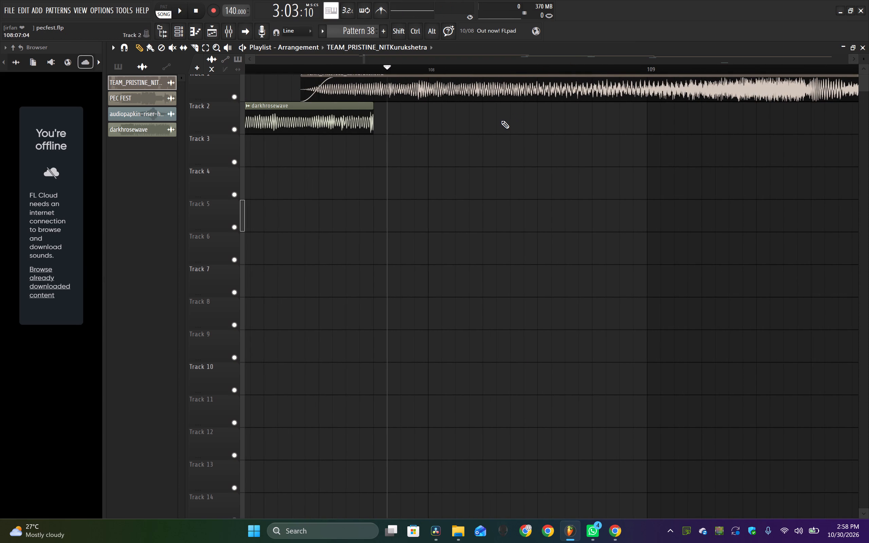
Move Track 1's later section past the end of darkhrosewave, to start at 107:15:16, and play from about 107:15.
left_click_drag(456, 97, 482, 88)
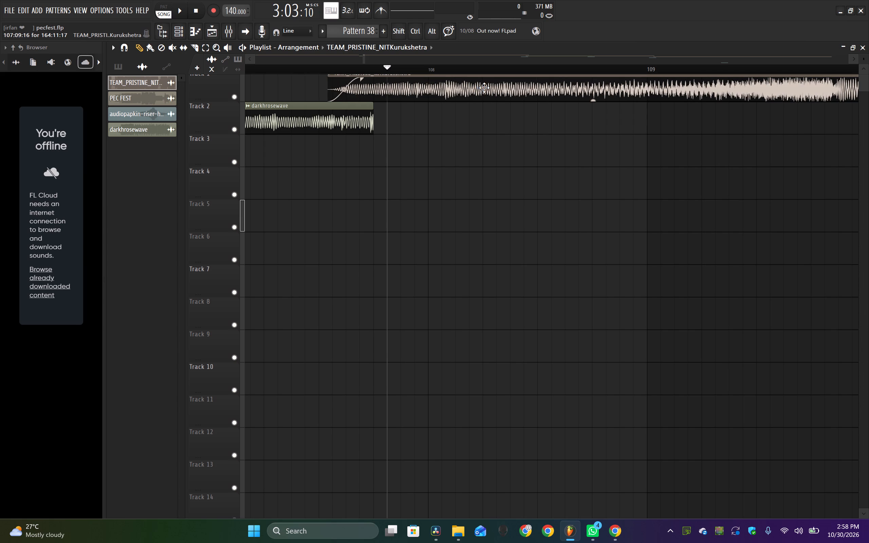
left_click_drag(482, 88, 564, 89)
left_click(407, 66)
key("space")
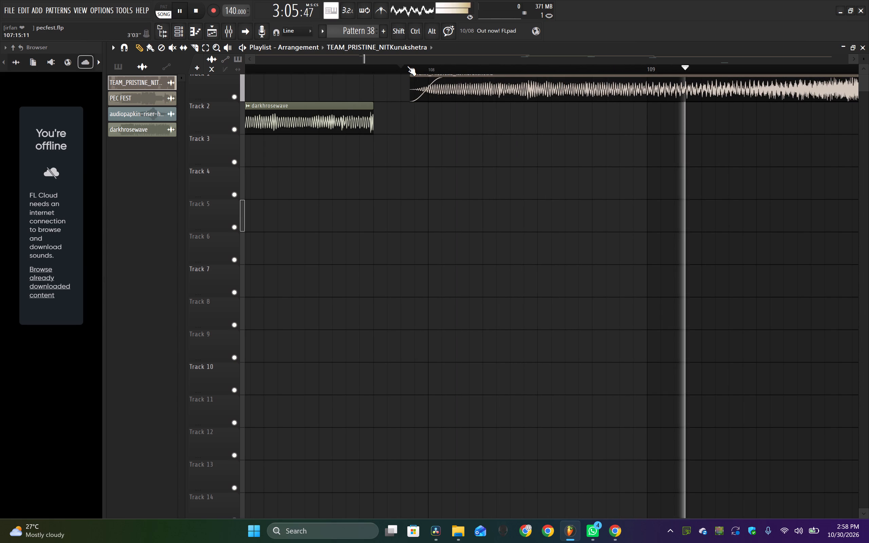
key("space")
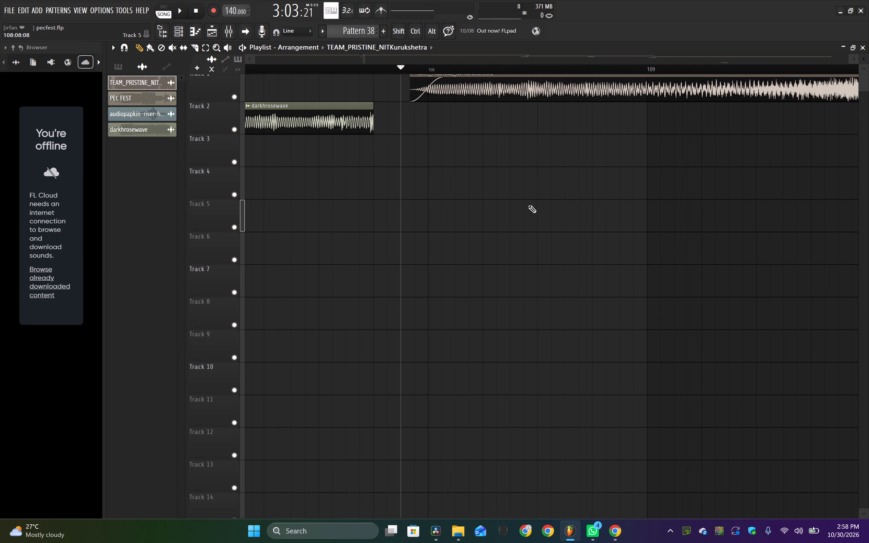
Listen to the darkhrosewave section from about 105:07 to judge where Track 1's later section should enter.
scroll(531, 207, "right", 1)
scroll(531, 207, "down", 9, "ctrl")
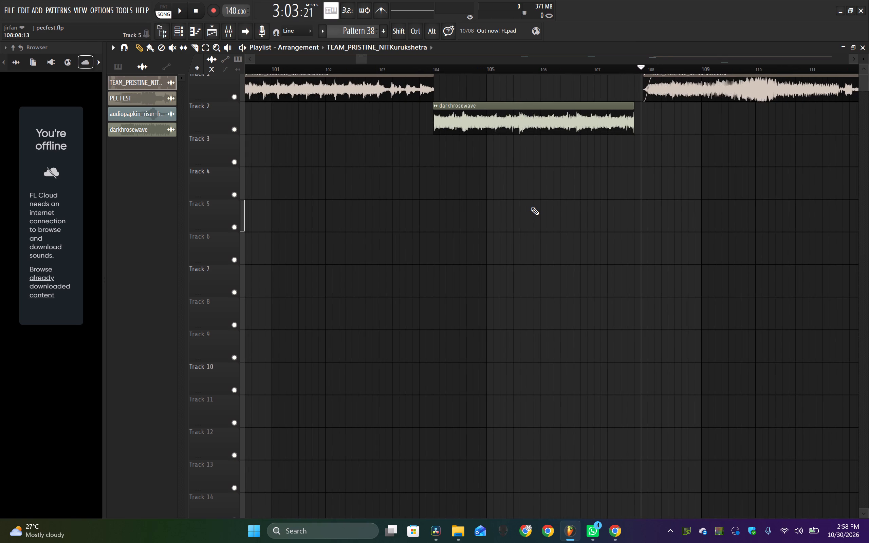
left_click(506, 65)
key("space")
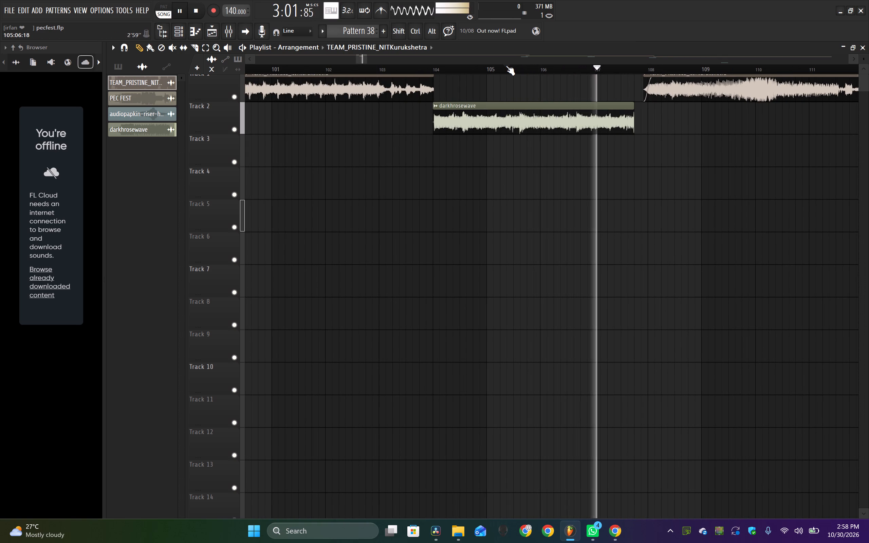
key("space")
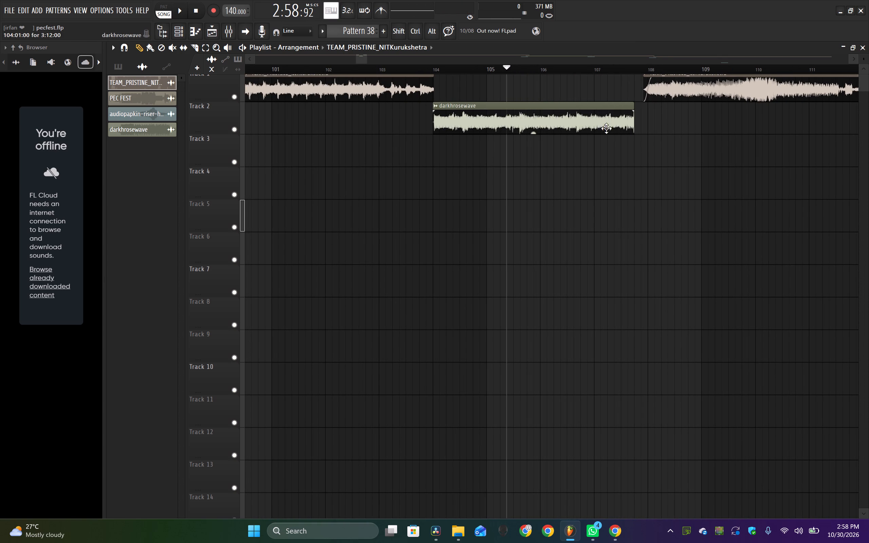
scroll(653, 150, "up", 4, "ctrl")
key("space")
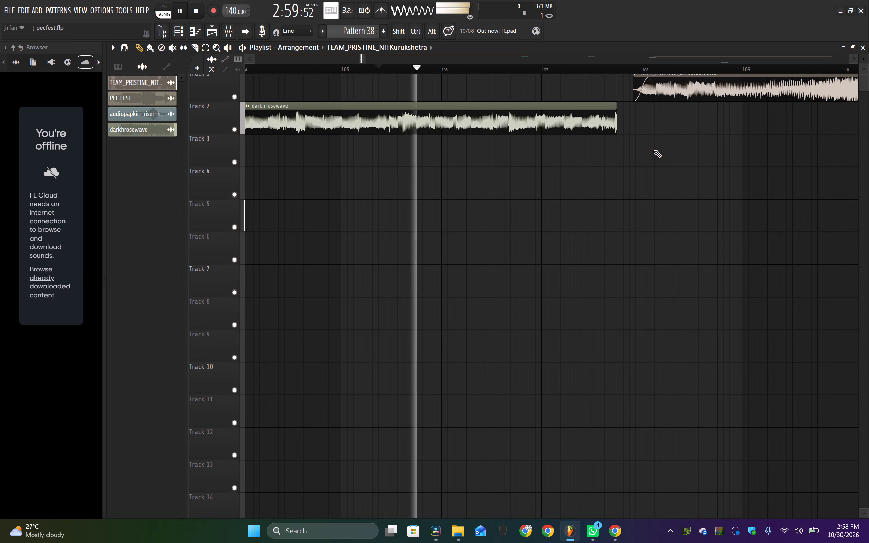
key("space")
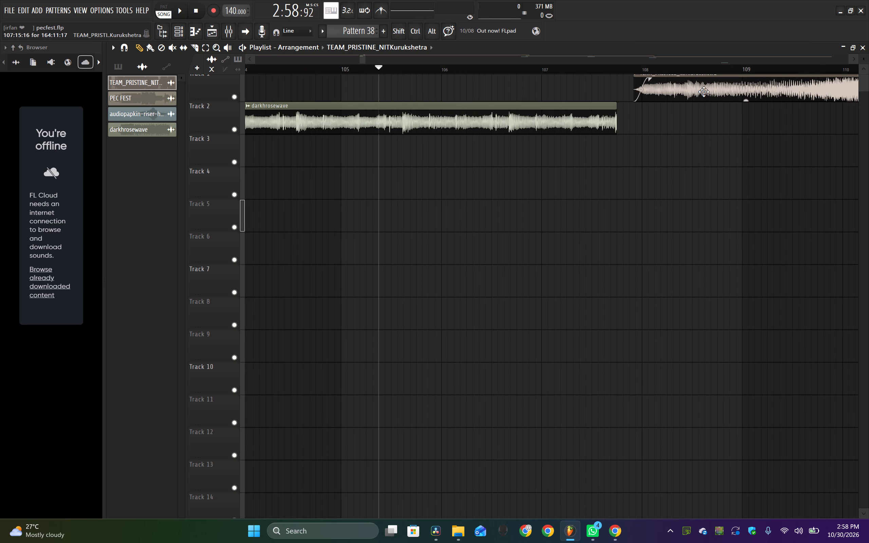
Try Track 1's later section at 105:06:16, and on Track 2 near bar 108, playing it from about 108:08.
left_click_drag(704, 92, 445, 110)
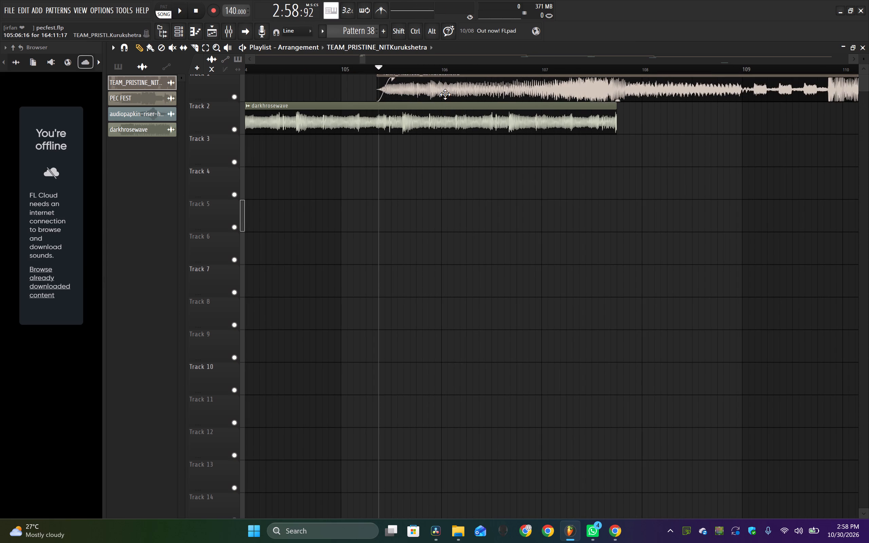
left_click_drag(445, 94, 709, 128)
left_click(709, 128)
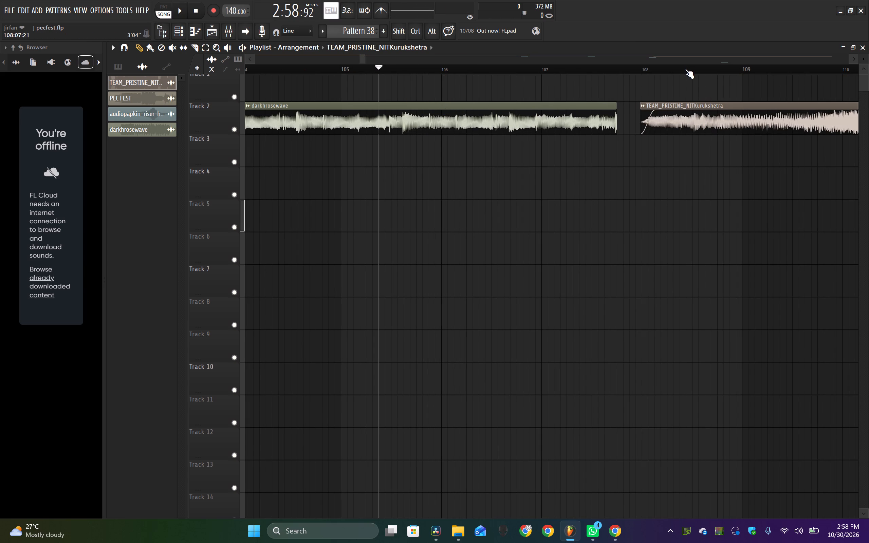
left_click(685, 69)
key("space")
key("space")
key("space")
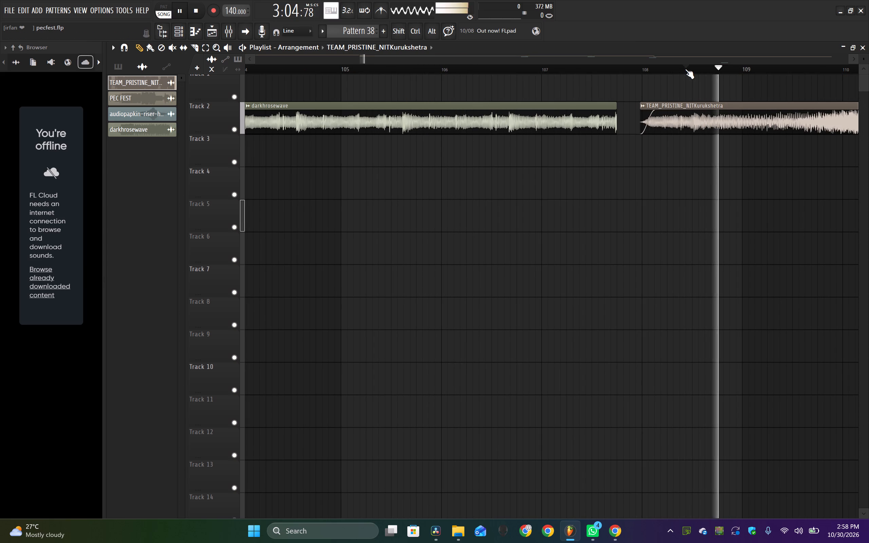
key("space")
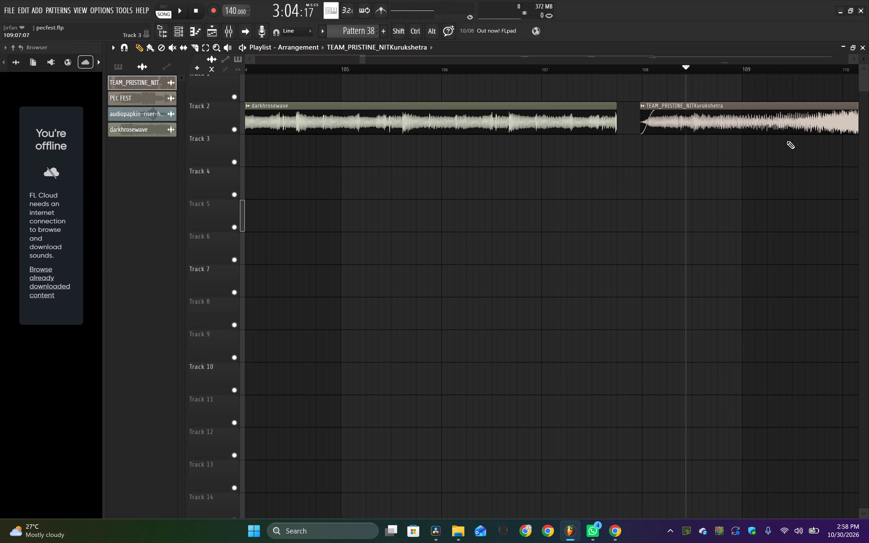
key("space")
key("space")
Move the later TEAM_PRISTINE section back to Track 1, starting at 105:10:16 over darkhrosewave, and play from about 105:12.
left_click_drag(750, 110, 511, 89)
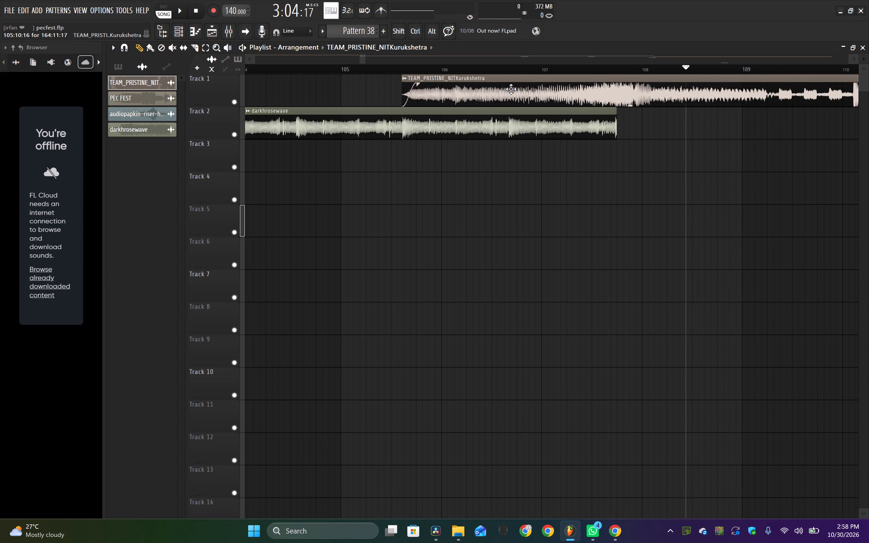
left_click_drag(511, 89, 511, 89)
key("space")
left_click(410, 72)
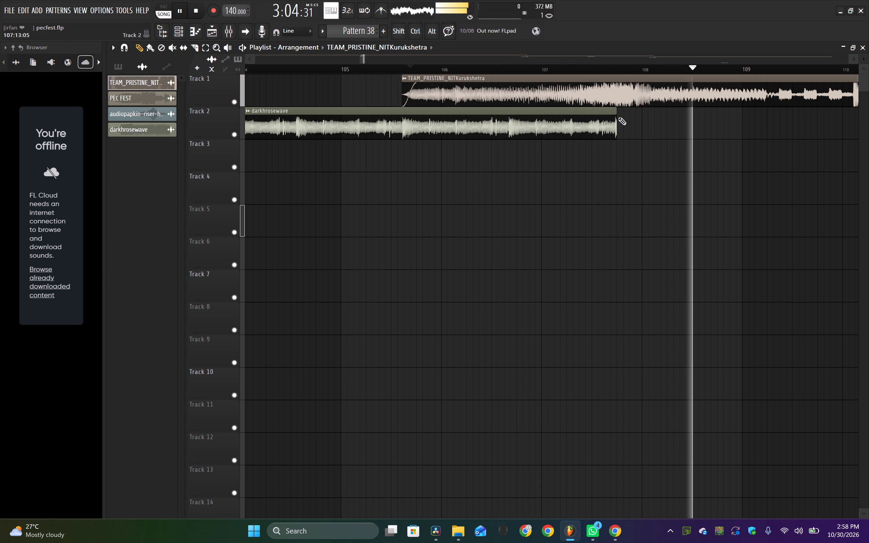
Fade out darkhrosewave from about 105:03 to its end, bend the fade curve to drop faster, and play from about bar 105.
left_click_drag(616, 116, 358, 120)
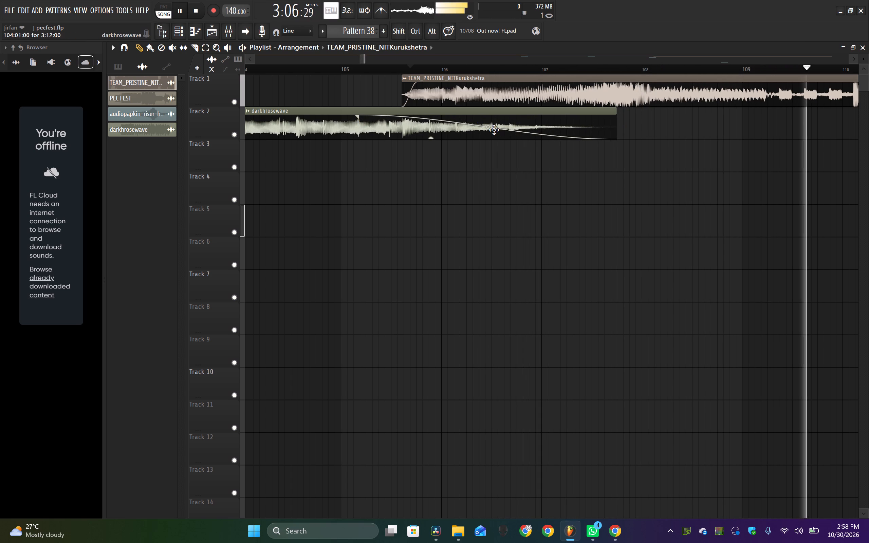
left_click_drag(490, 127, 487, 136)
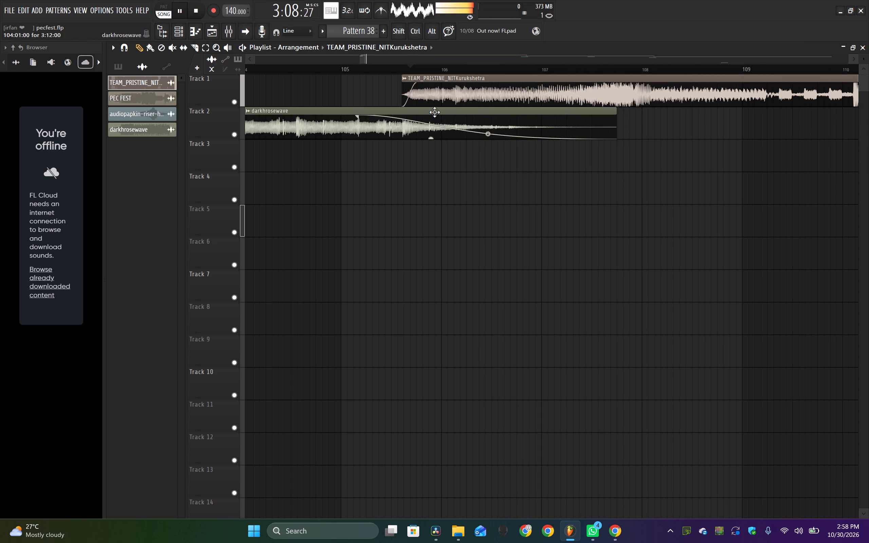
left_click(354, 63)
scroll(567, 185, "down", 7, "ctrl")
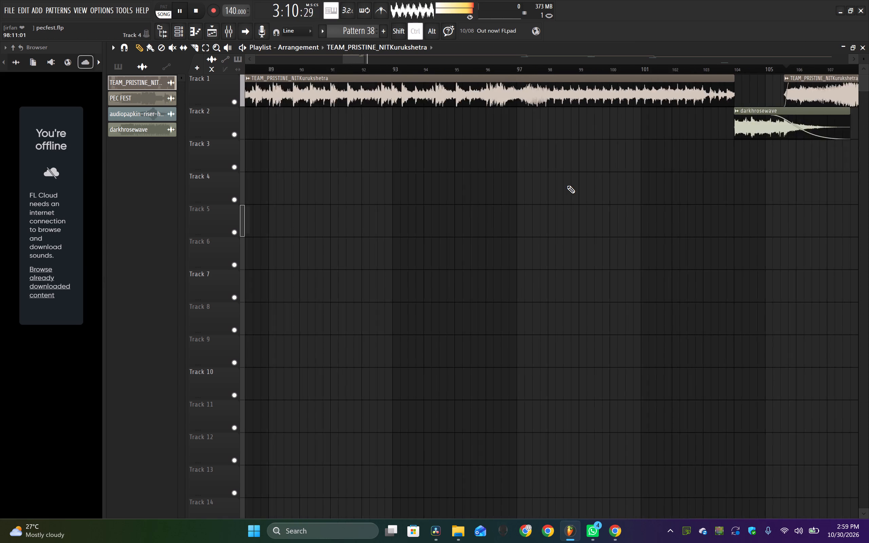
scroll(567, 185, "down", 4, "ctrl")
left_click(683, 69)
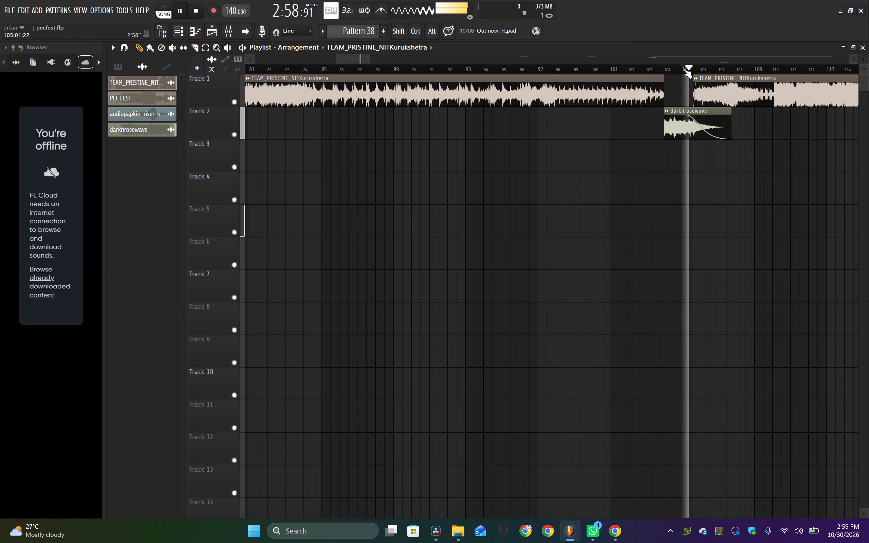
Place a copy of the audiopapkin riser clip on Track 3 at 105:01:00, beneath the darkhrosewave transition.
scroll(737, 166, "left", 1)
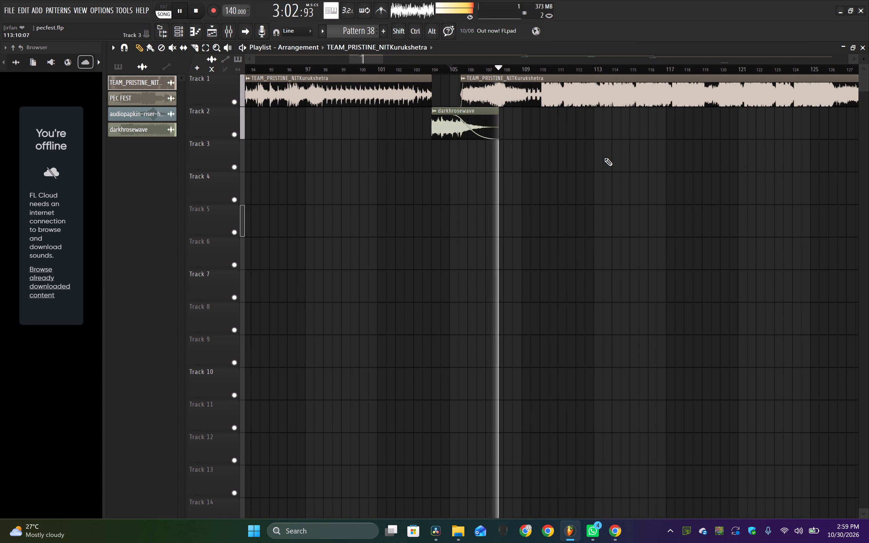
scroll(604, 158, "up", 2, "ctrl")
scroll(604, 158, "down", 12, "ctrl")
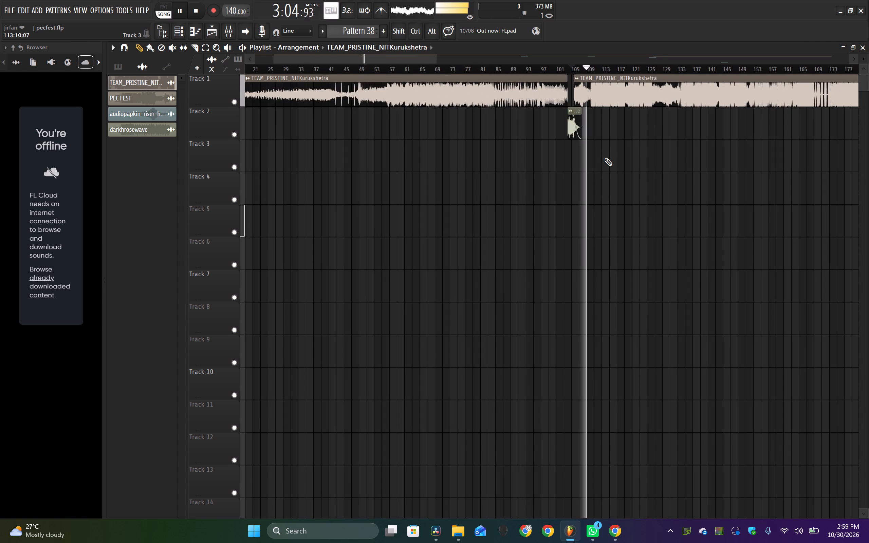
scroll(604, 158, "down", 8, "ctrl")
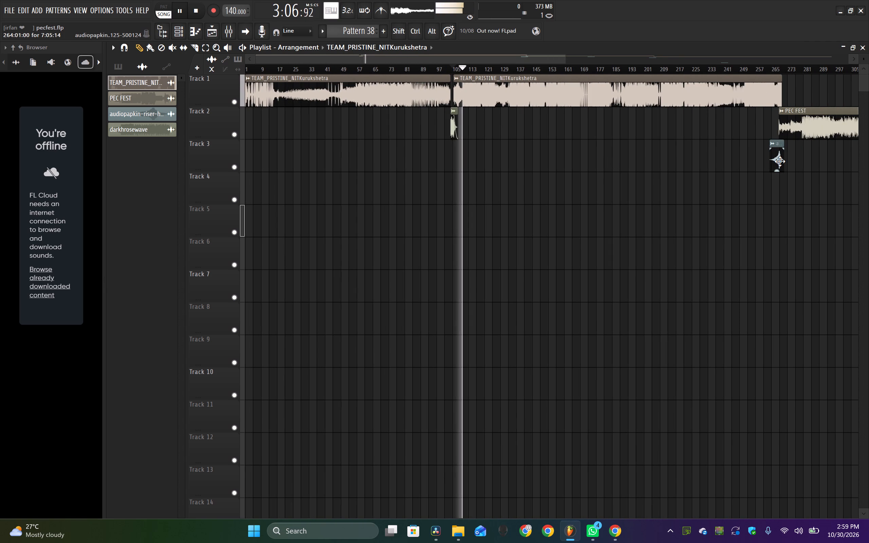
left_click(780, 162)
left_click(449, 153)
scroll(449, 153, "up", 3, "ctrl")
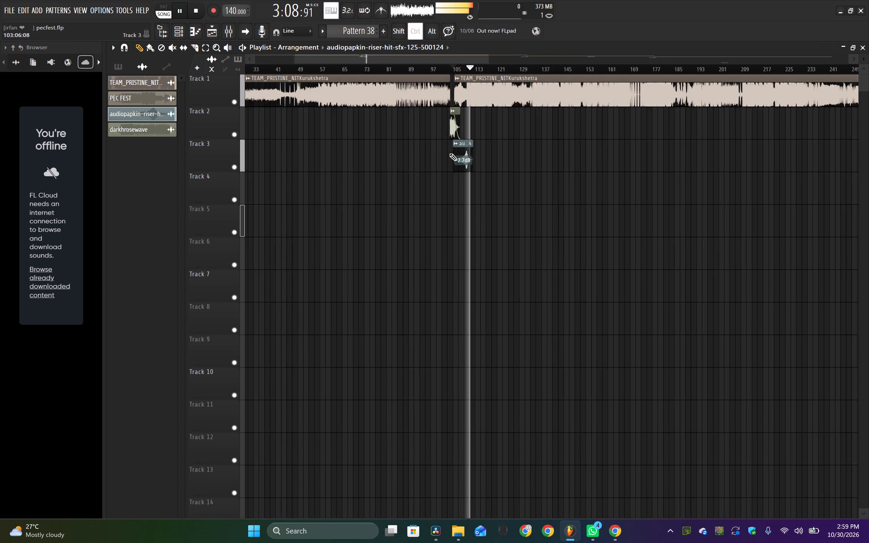
Move the copied riser clip on Track 3 earlier, to start at 101:11:00, and play the transition from about 104:09.
scroll(449, 153, "up", 19, "ctrl")
scroll(449, 153, "left", 1)
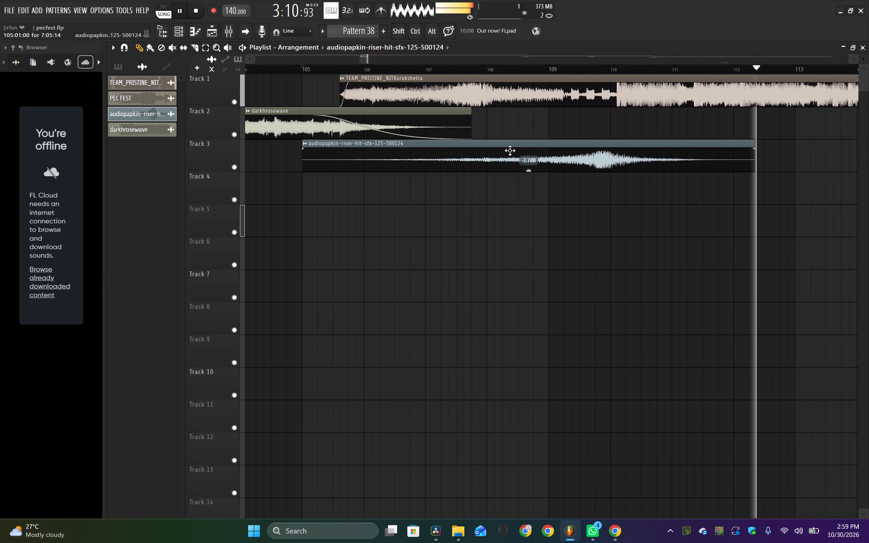
left_click_drag(565, 153, 354, 176)
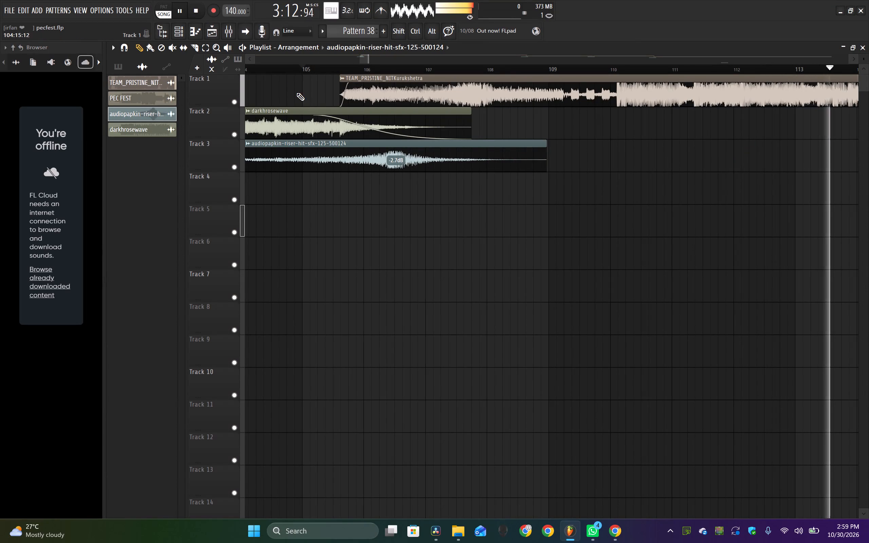
left_click(273, 68)
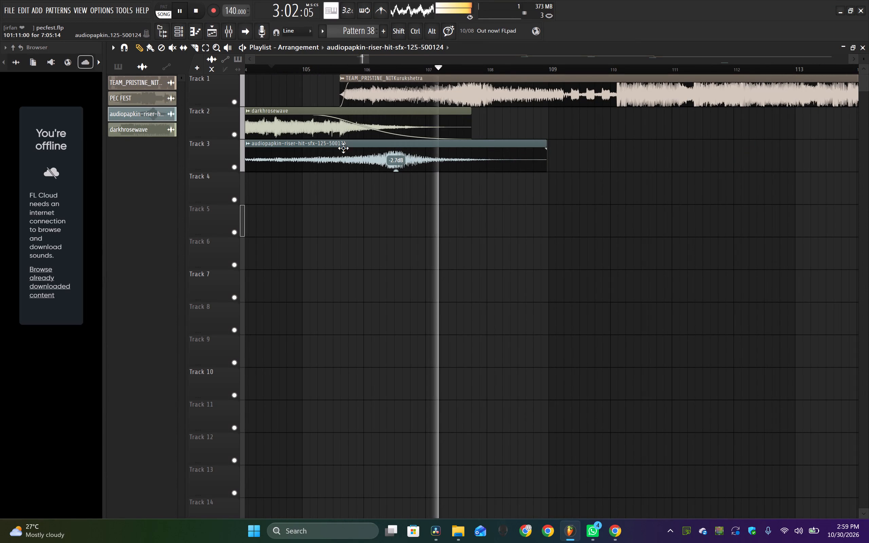
key("space")
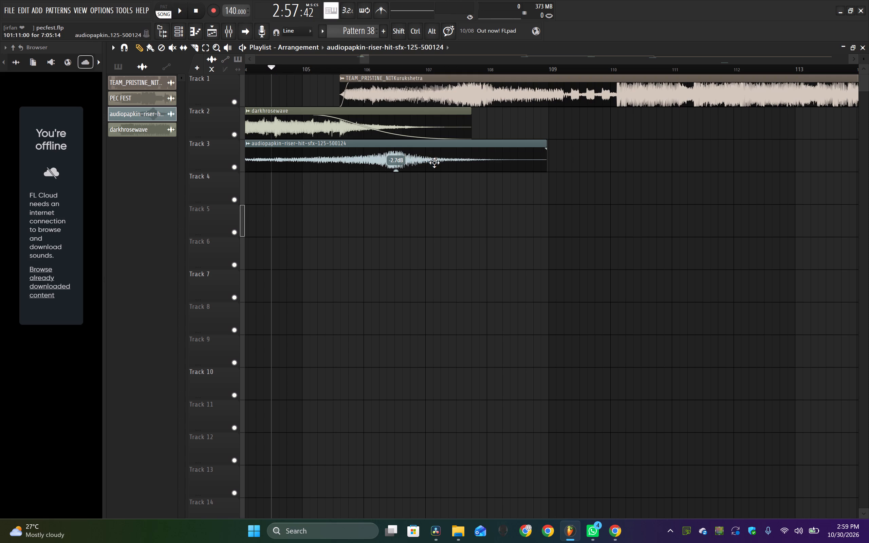
Move the riser clip on Track 3 later, to start at 103:01:00, and raise its volume slightly while playing the transition.
left_click_drag(424, 160, 471, 151)
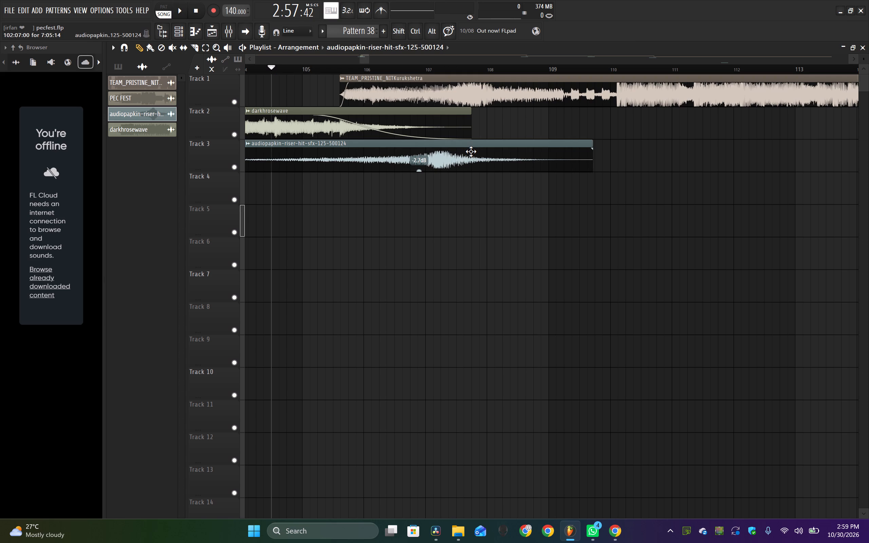
left_click_drag(419, 170, 421, 159)
key("space")
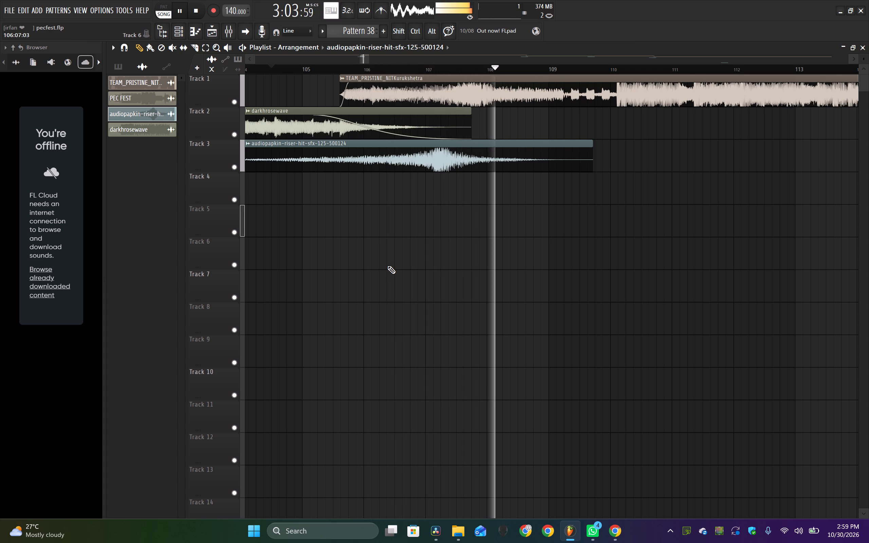
left_click_drag(455, 154, 483, 153)
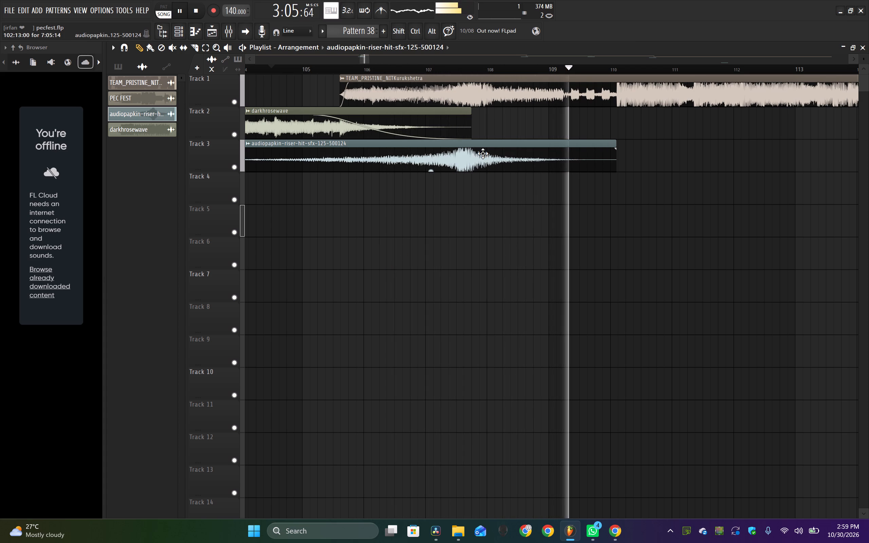
left_click_drag(483, 153, 496, 158)
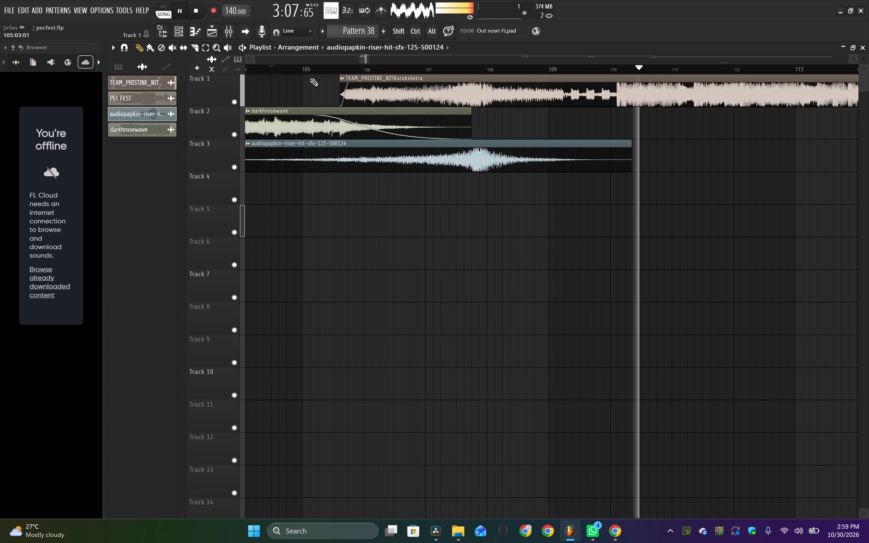
Listen to the transition with the repositioned riser, playing from about 104:12 and repeatedly from about 104:05.
left_click(289, 70)
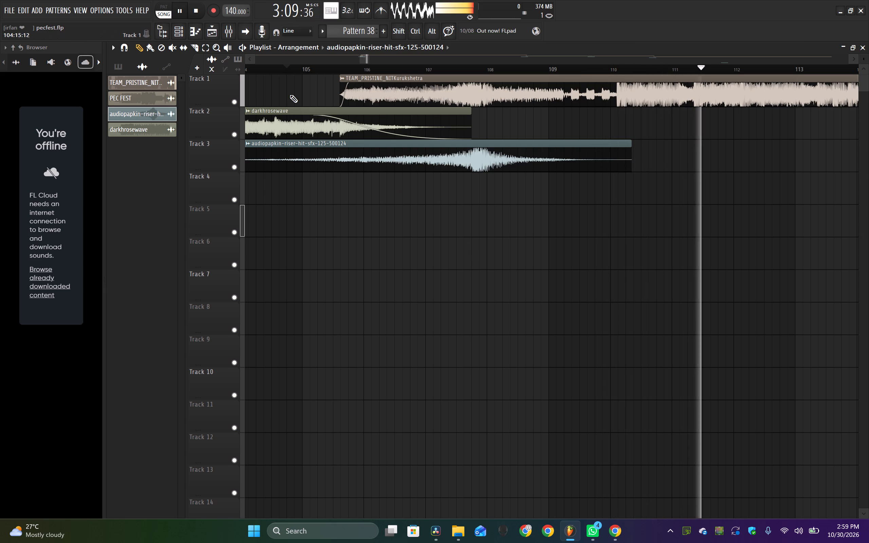
left_click(259, 72)
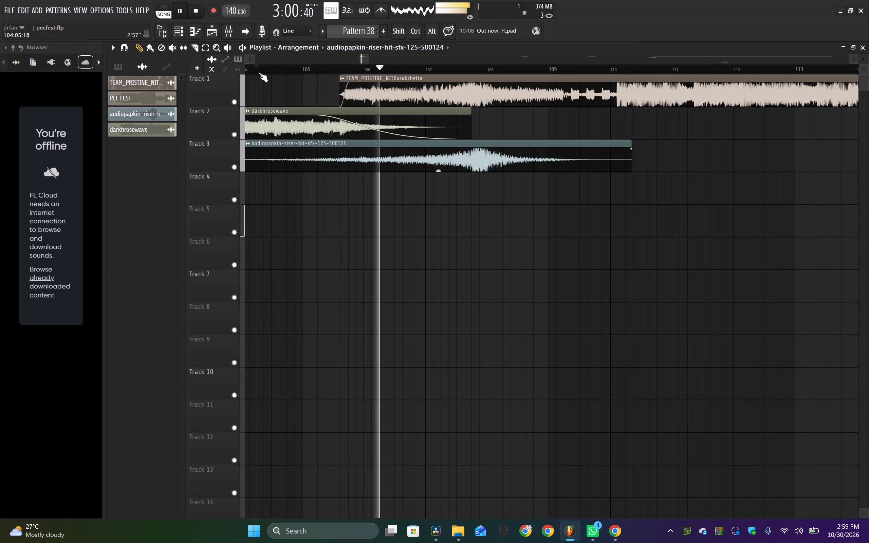
key("space")
key("space")
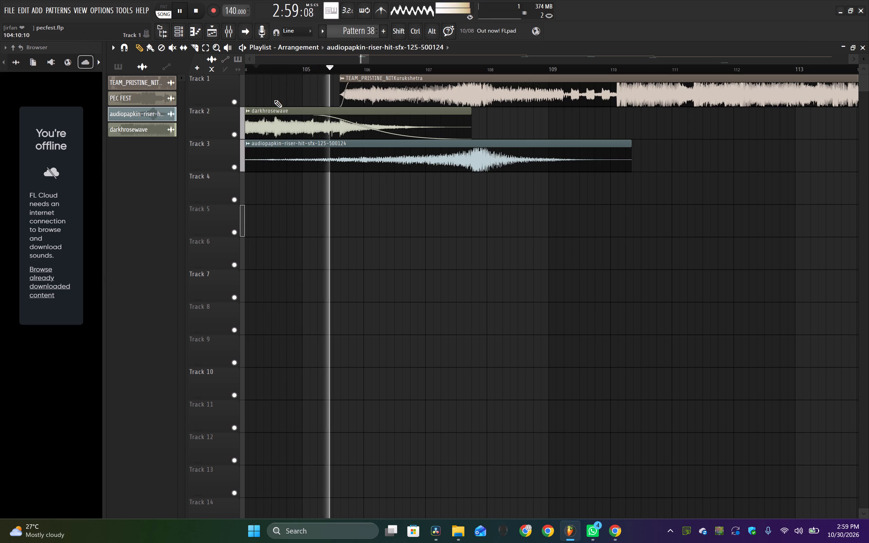
key("space")
key("space")
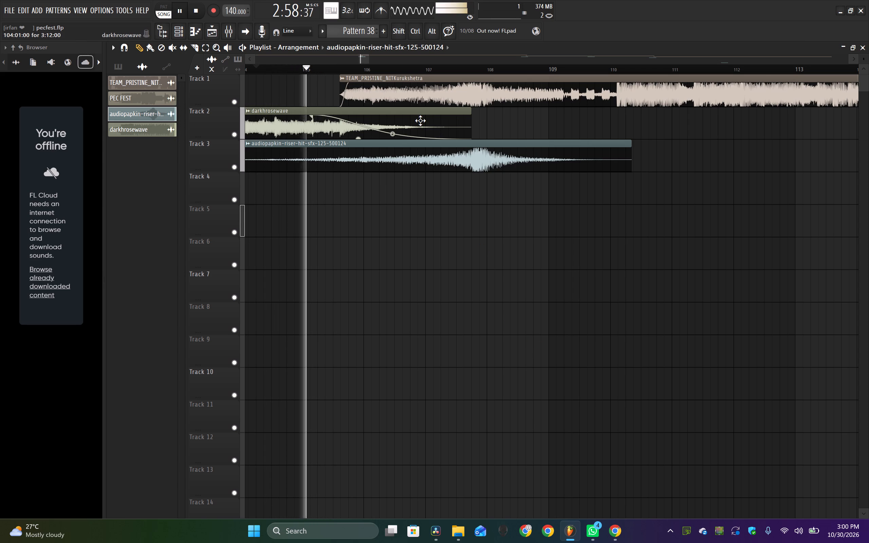
key("space")
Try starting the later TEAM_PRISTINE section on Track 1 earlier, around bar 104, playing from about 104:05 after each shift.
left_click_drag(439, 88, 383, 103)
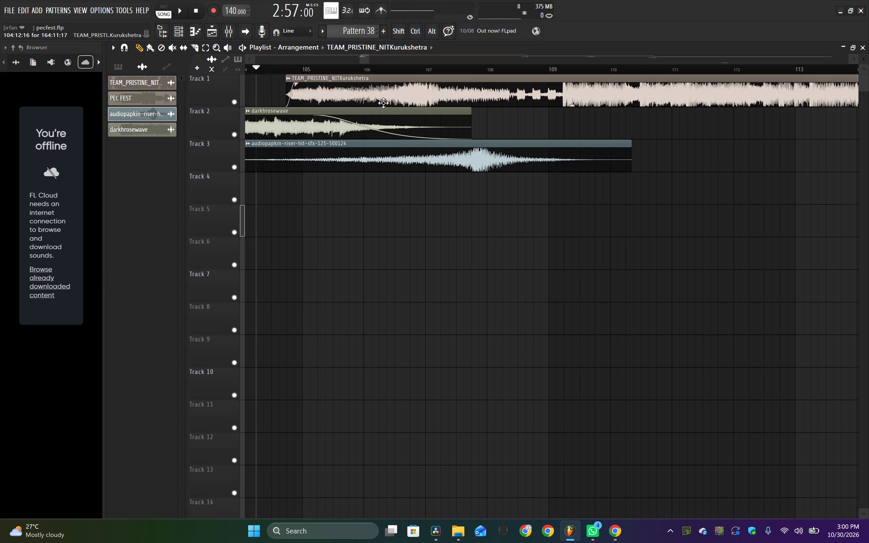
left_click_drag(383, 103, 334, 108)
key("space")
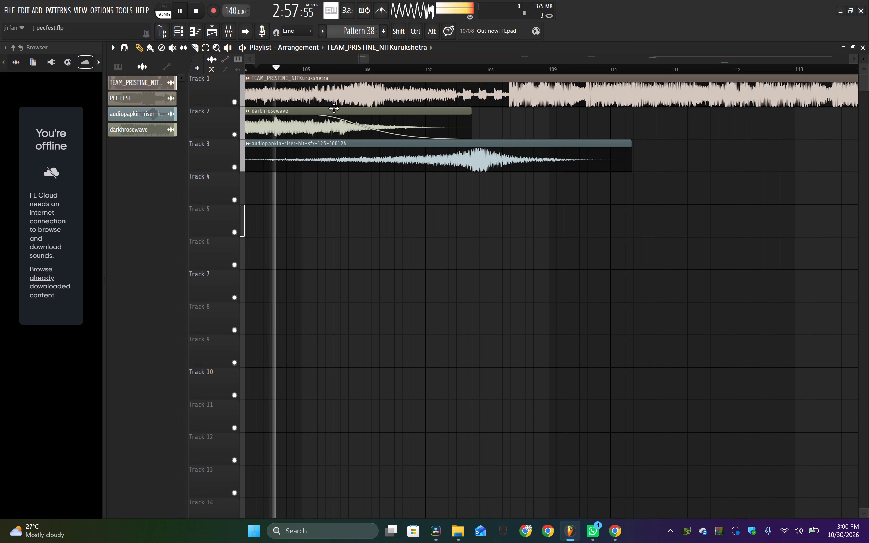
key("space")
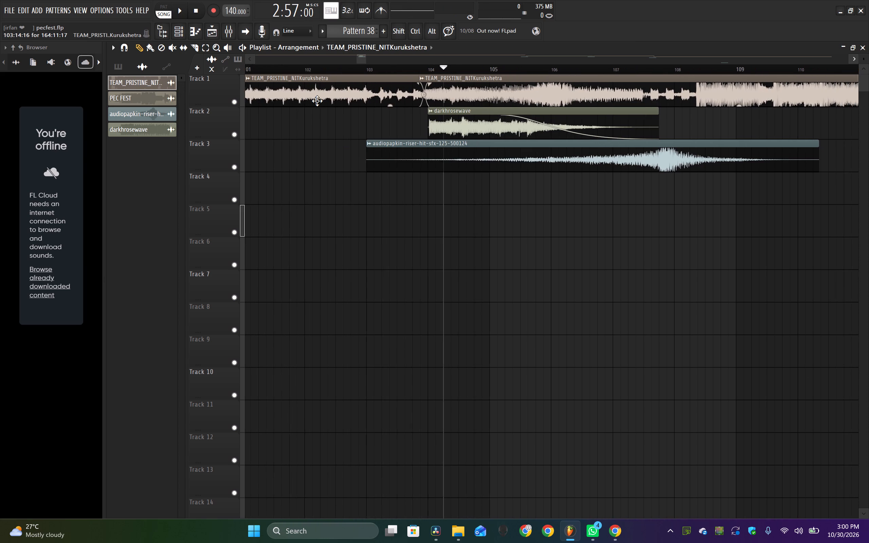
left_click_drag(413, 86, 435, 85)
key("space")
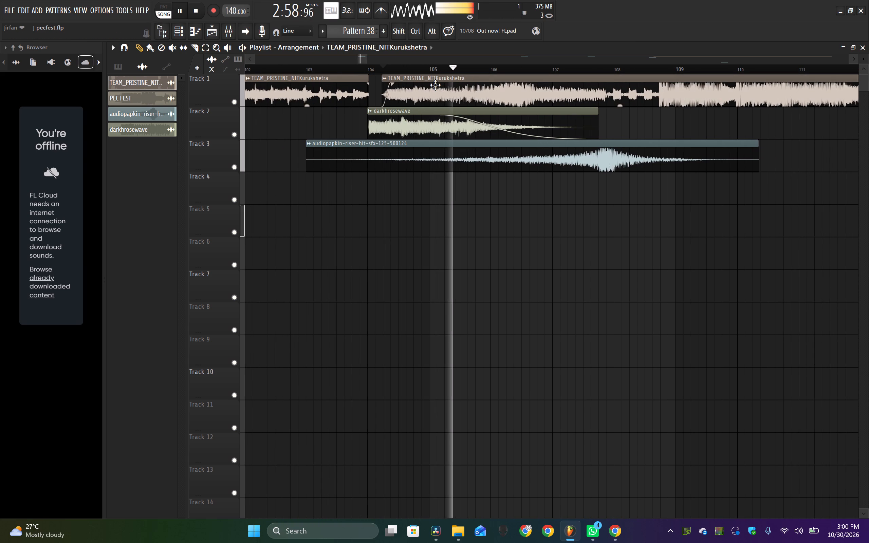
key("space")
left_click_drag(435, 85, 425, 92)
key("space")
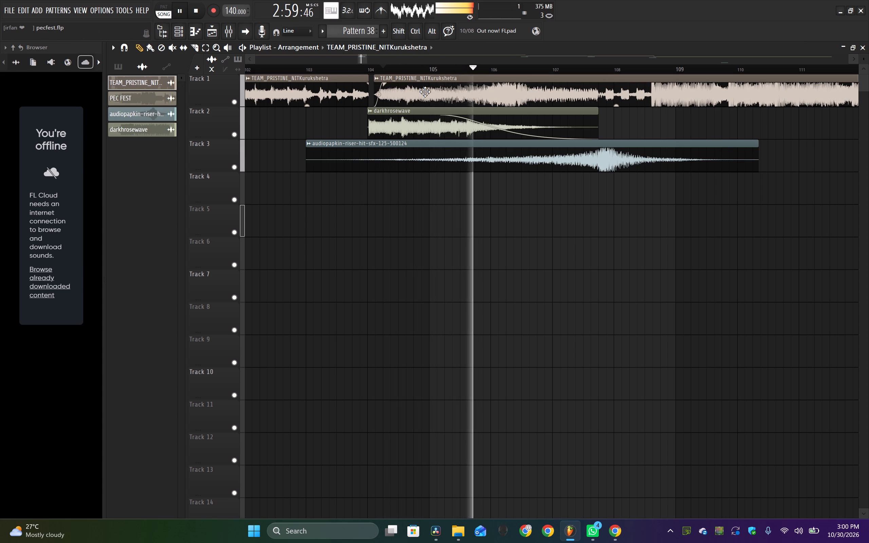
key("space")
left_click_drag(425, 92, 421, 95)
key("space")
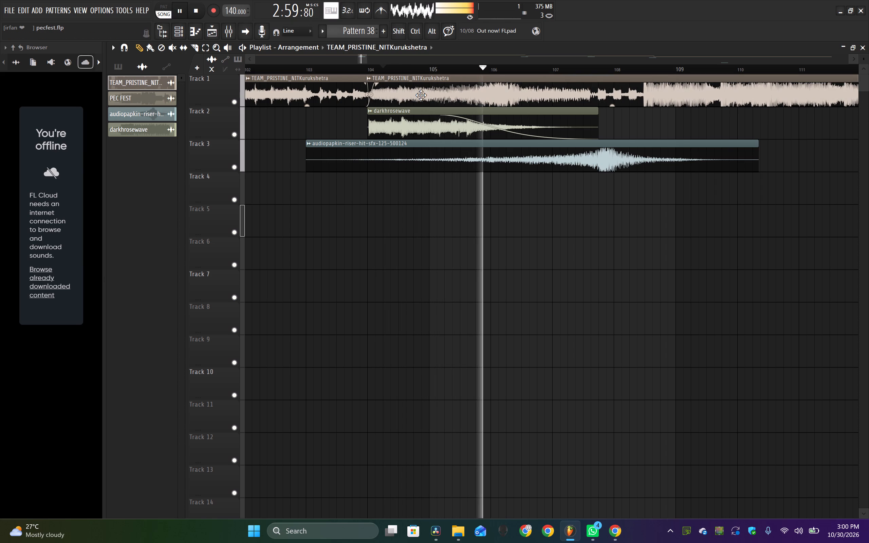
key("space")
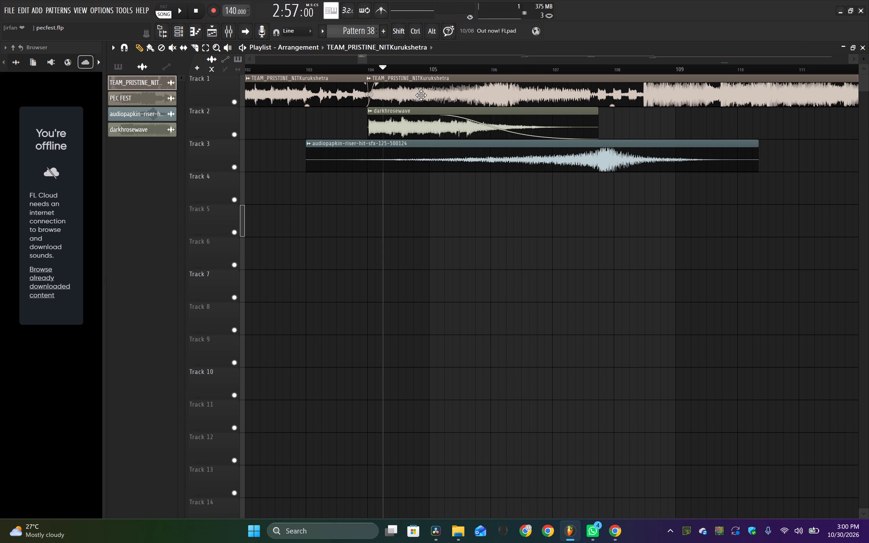
Move the later TEAM_PRISTINE section on Track 1 later, to start at 105:16:16, while playing the transition from about 104:05.
left_click_drag(421, 95, 483, 94)
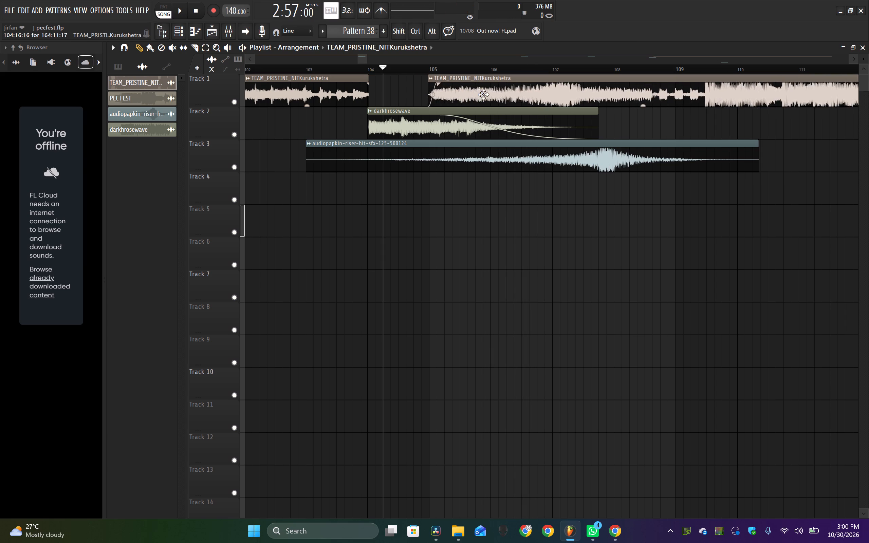
left_click_drag(483, 94, 539, 99)
key("space")
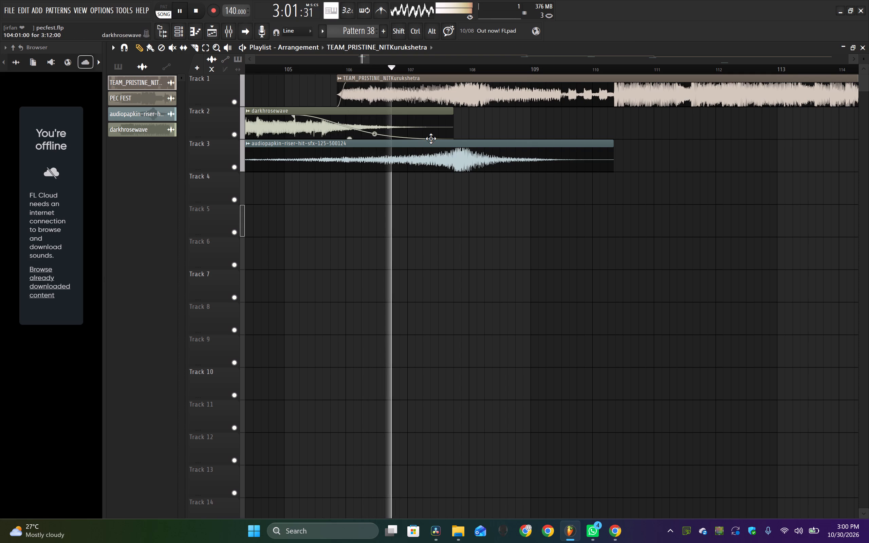
left_click_drag(403, 85, 373, 93)
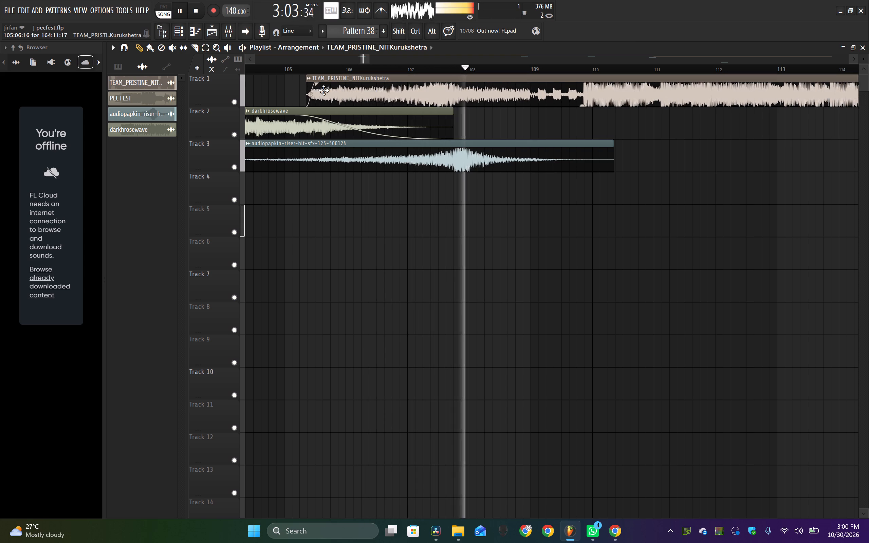
left_click_drag(365, 84, 407, 84)
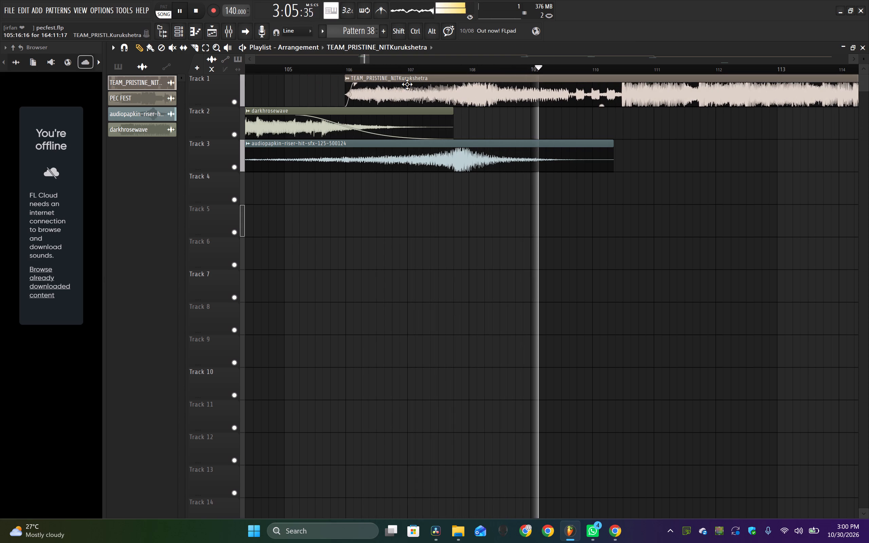
left_click_drag(407, 84, 408, 84)
Extend the start of the later TEAM_PRISTINE section back to 104:16:16 and lengthen its fade-in to about 106:10.
left_click_drag(345, 77, 336, 80)
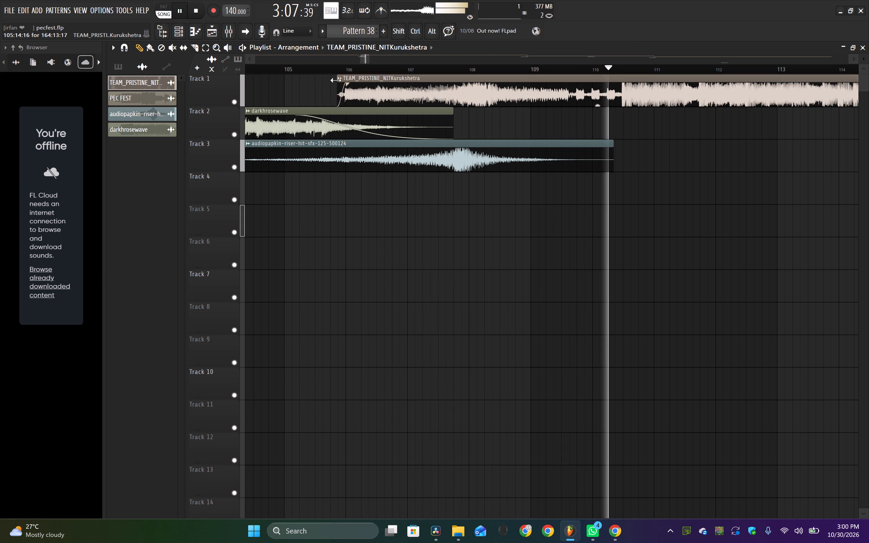
left_click_drag(336, 80, 285, 86)
left_click_drag(294, 85, 335, 90)
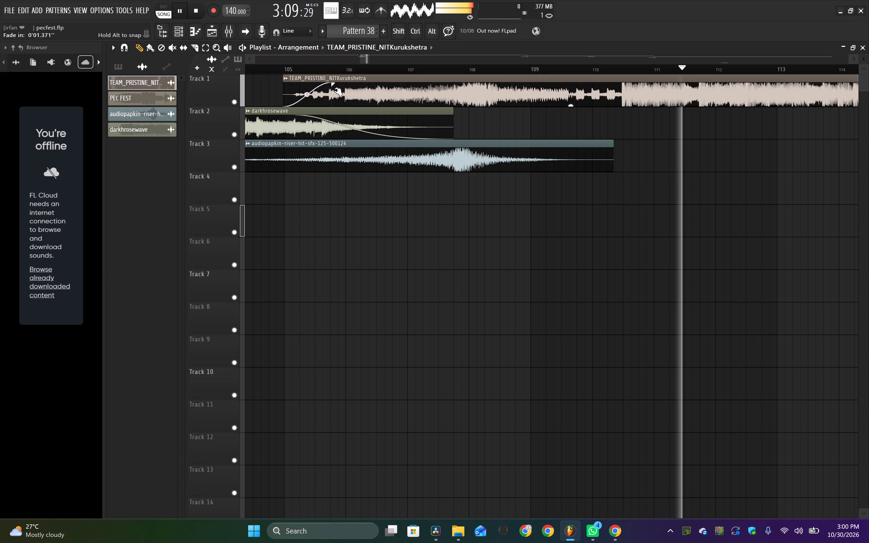
left_click_drag(335, 90, 385, 93)
Move the extended TEAM_PRISTINE section earlier on Track 1, to start at 104:10:16, and play from about 104:08.
left_click_drag(511, 93, 511, 94)
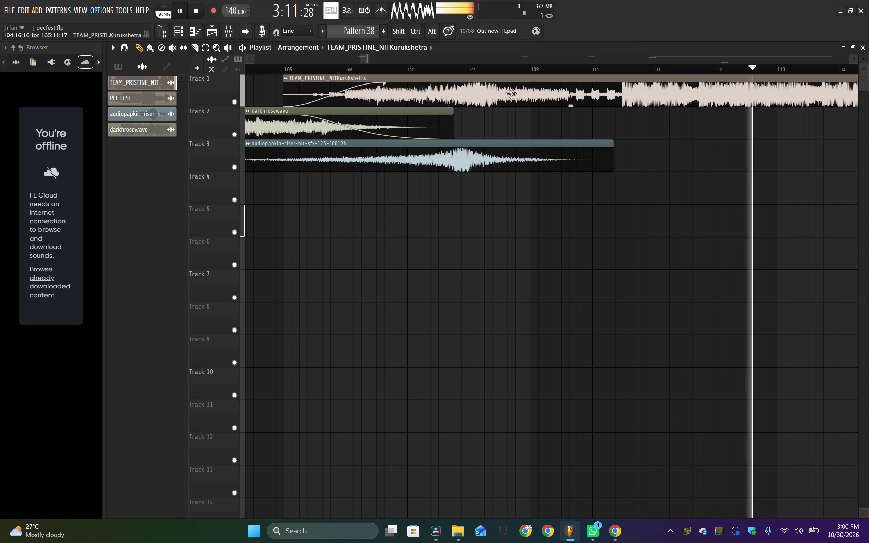
left_click_drag(511, 94, 494, 101)
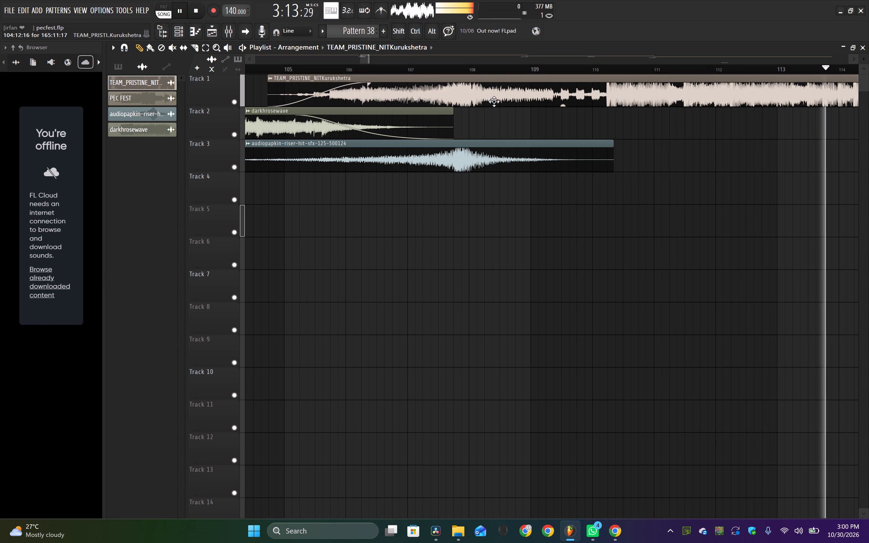
left_click_drag(494, 101, 487, 102)
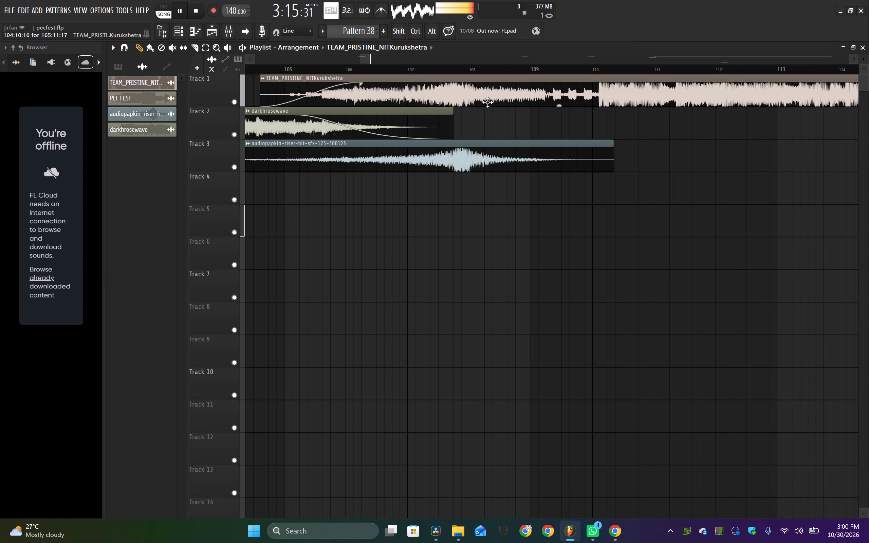
left_click_drag(487, 102, 487, 102)
left_click(250, 69)
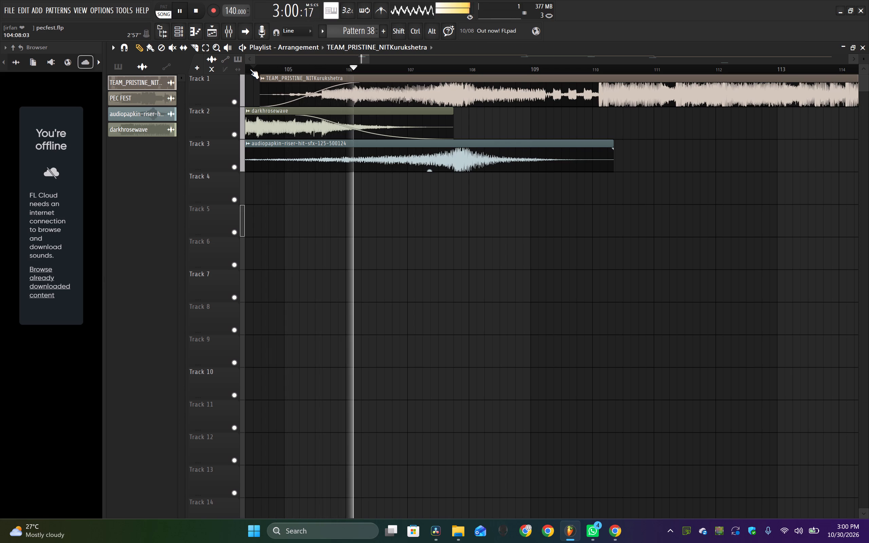
Lengthen the later TEAM_PRISTINE section's fade-in to about 106:12 and play the transition from about 104:09 and 102:13.
left_click_drag(362, 82, 378, 83)
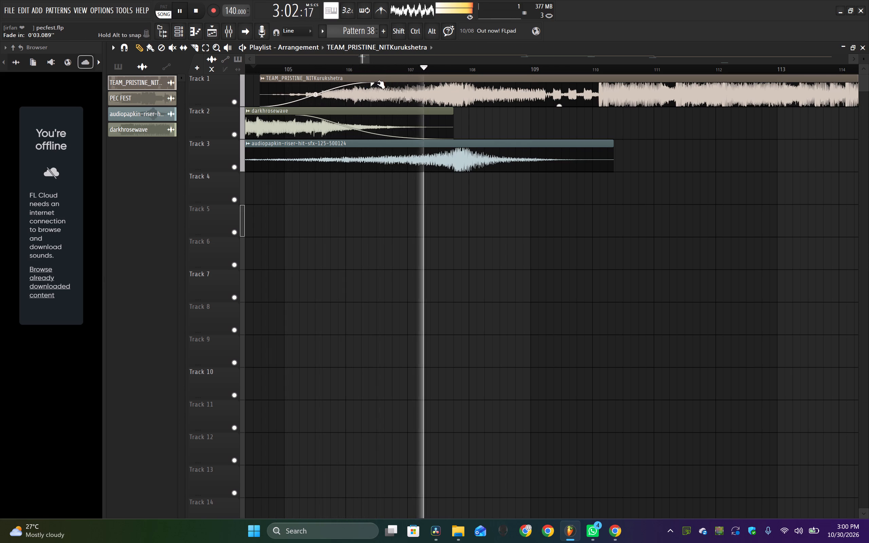
left_click_drag(378, 83, 391, 84)
scroll(579, 184, "down", 2, "ctrl")
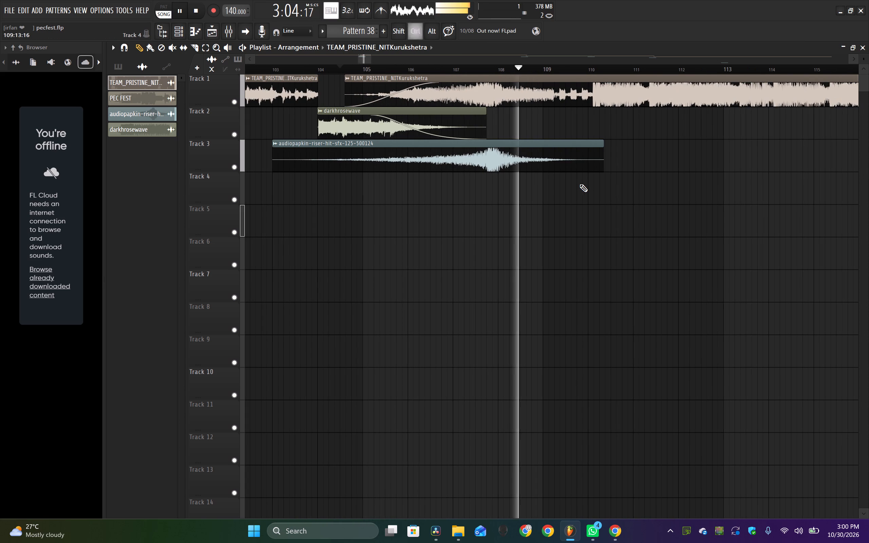
left_click(341, 69)
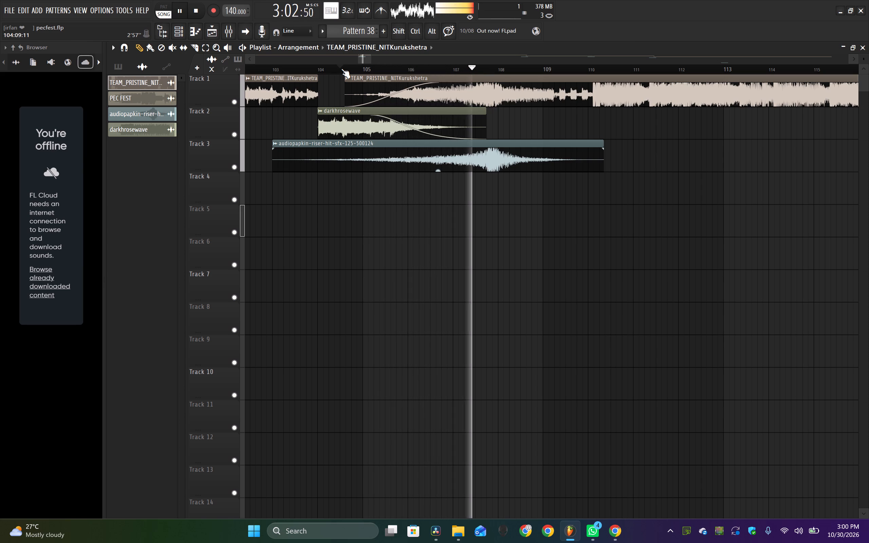
left_click(341, 69)
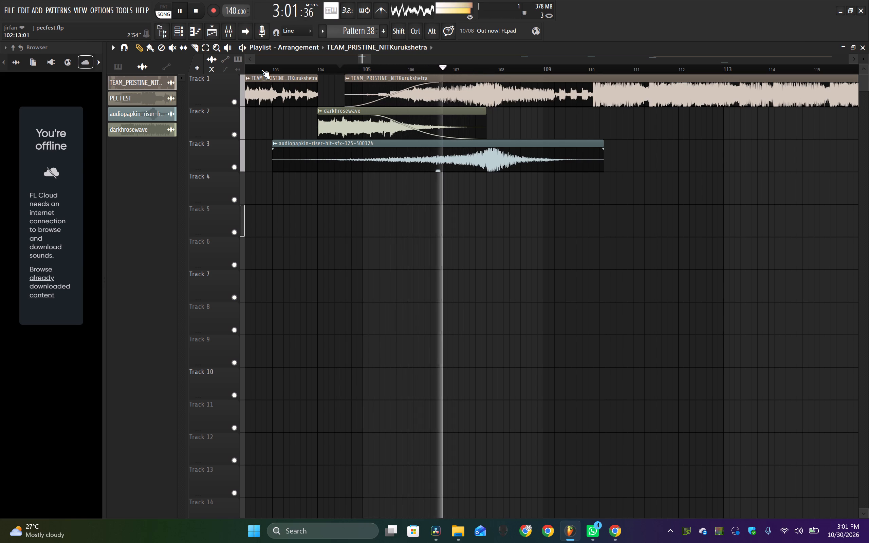
left_click(261, 69)
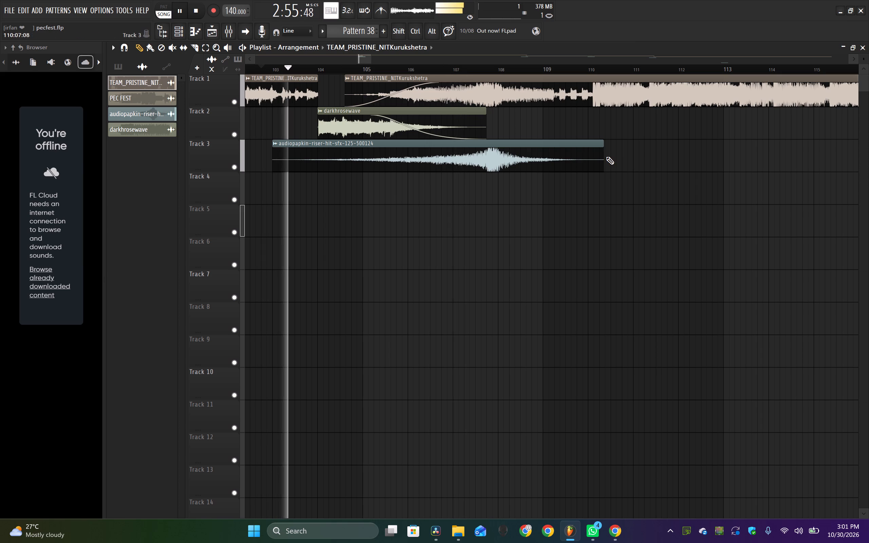
Place another riser copy on Track 4 starting at 100:11:00, lower its volume to -13.0 dB, and play from about 103:03.
left_click(484, 154)
left_click(354, 182)
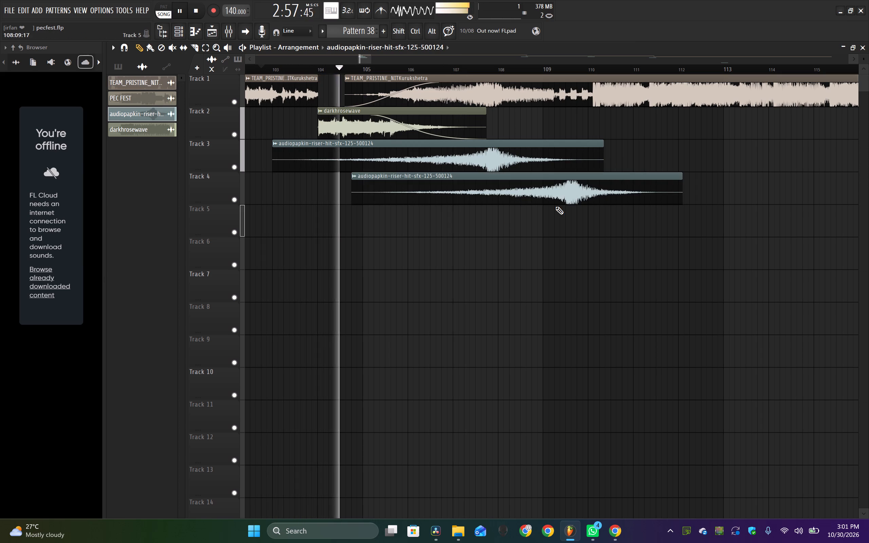
left_click_drag(582, 202, 395, 199)
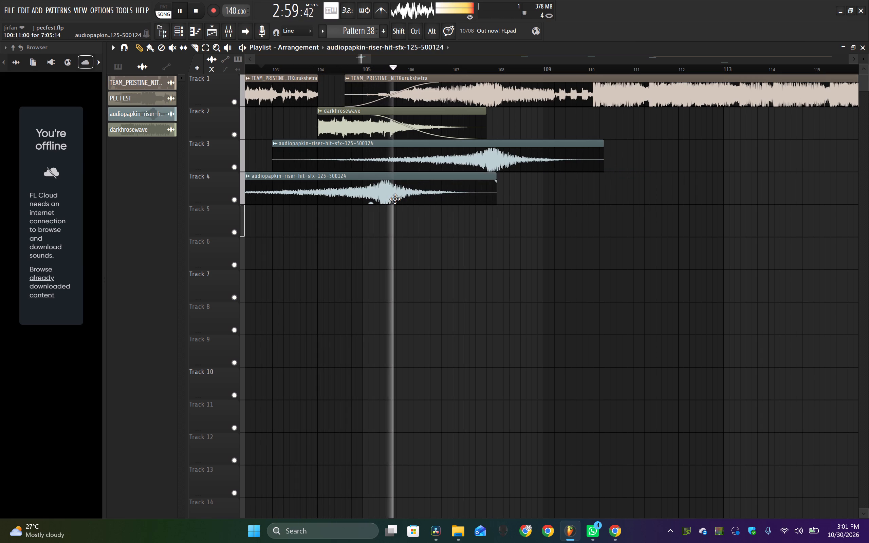
left_click_drag(374, 204, 369, 248)
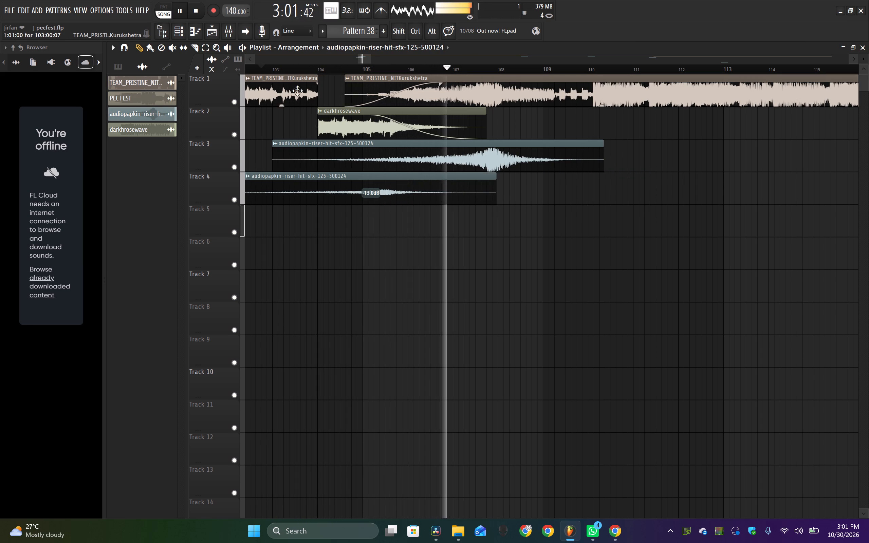
left_click(280, 72)
scroll(447, 253, "up", 4, "ctrl")
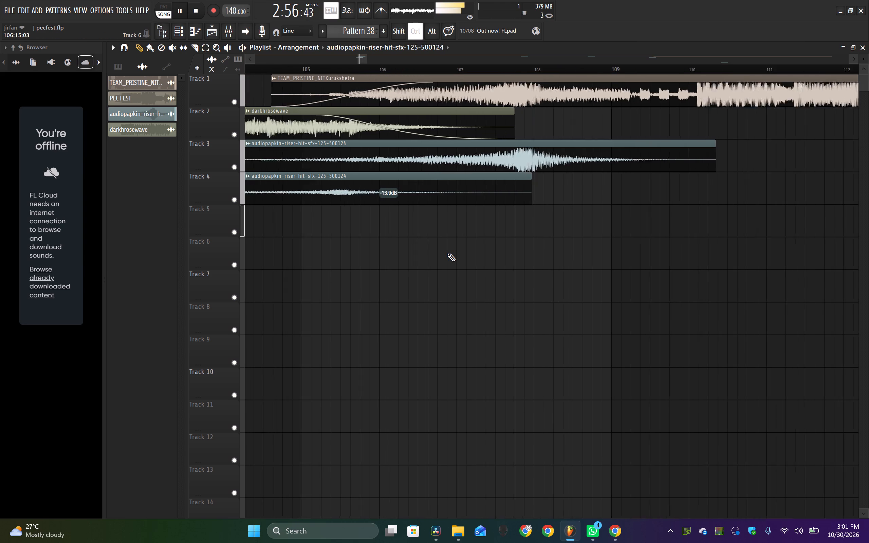
scroll(447, 253, "up", 4, "ctrl")
scroll(447, 253, "right", 2)
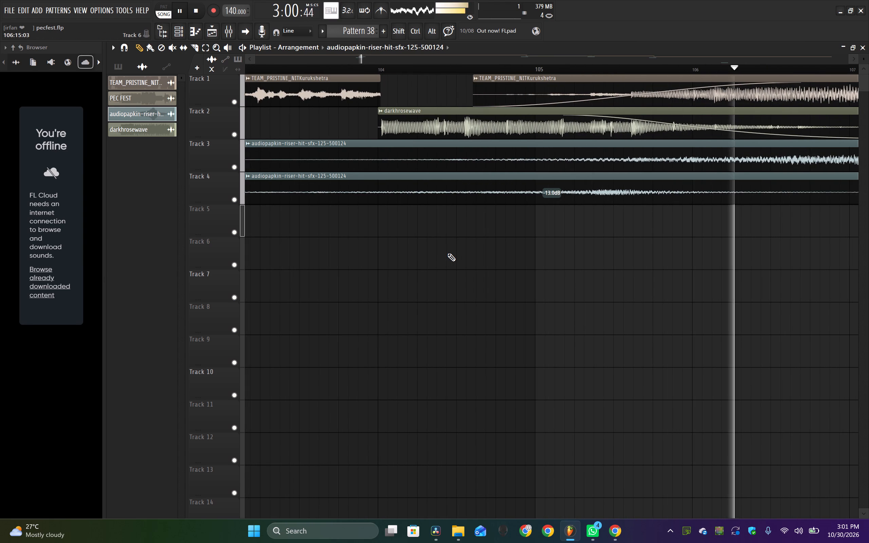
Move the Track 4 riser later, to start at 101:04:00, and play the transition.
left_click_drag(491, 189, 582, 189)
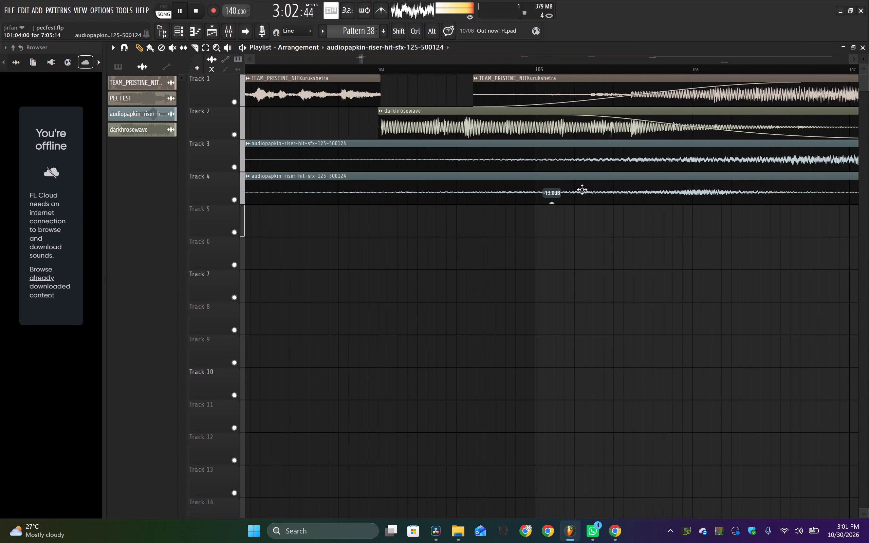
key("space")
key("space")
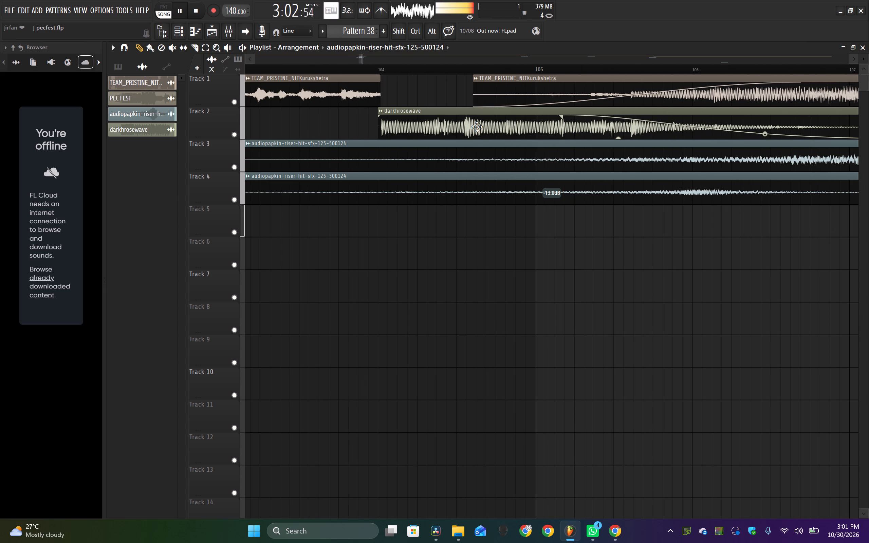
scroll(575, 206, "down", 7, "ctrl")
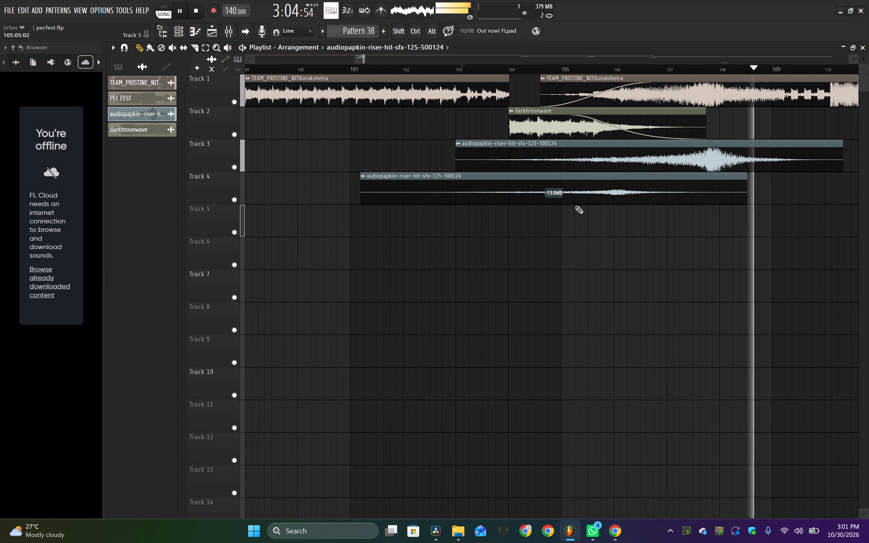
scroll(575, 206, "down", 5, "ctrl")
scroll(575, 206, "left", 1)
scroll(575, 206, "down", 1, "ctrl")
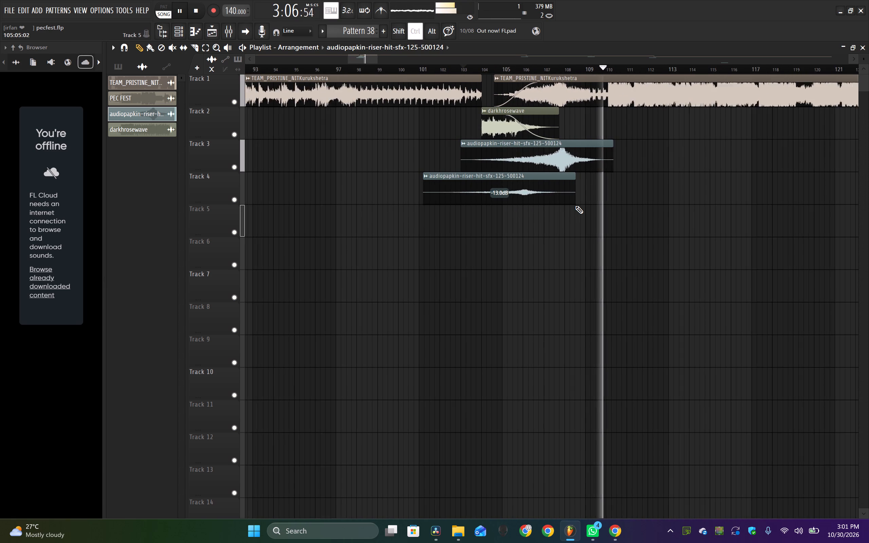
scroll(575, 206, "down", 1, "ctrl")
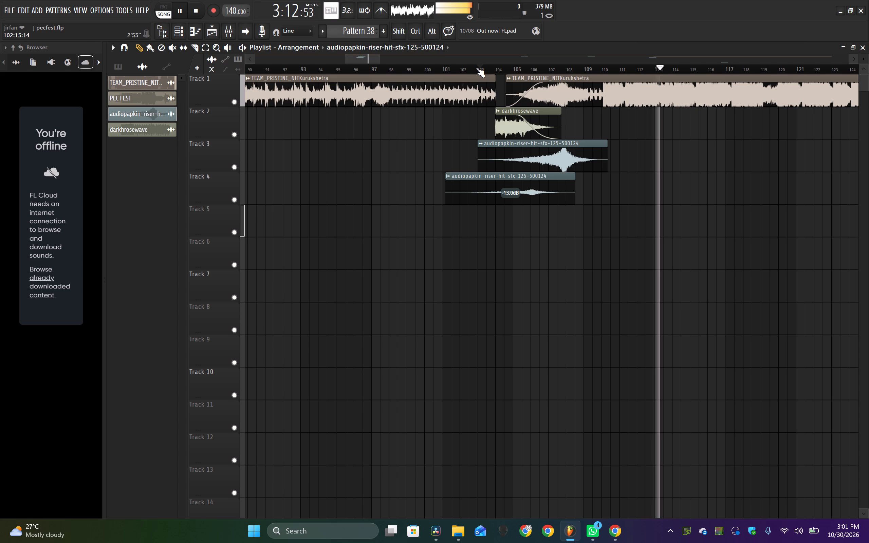
Play the transition with both risers from about bar 100 and again from about 103:01.
left_click(423, 69)
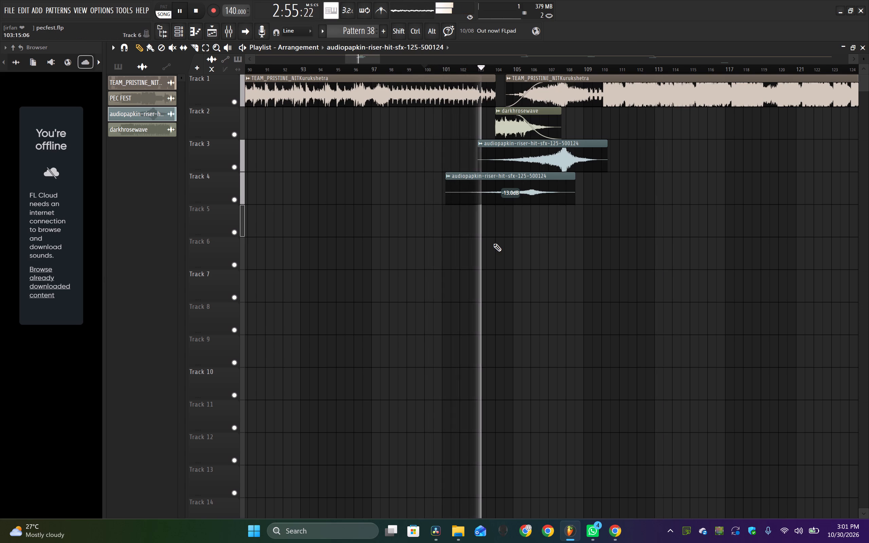
scroll(493, 243, "down", 1)
scroll(493, 243, "up", 1)
scroll(493, 243, "down", 1)
scroll(493, 243, "up", 1)
scroll(493, 243, "up", 9, "ctrl")
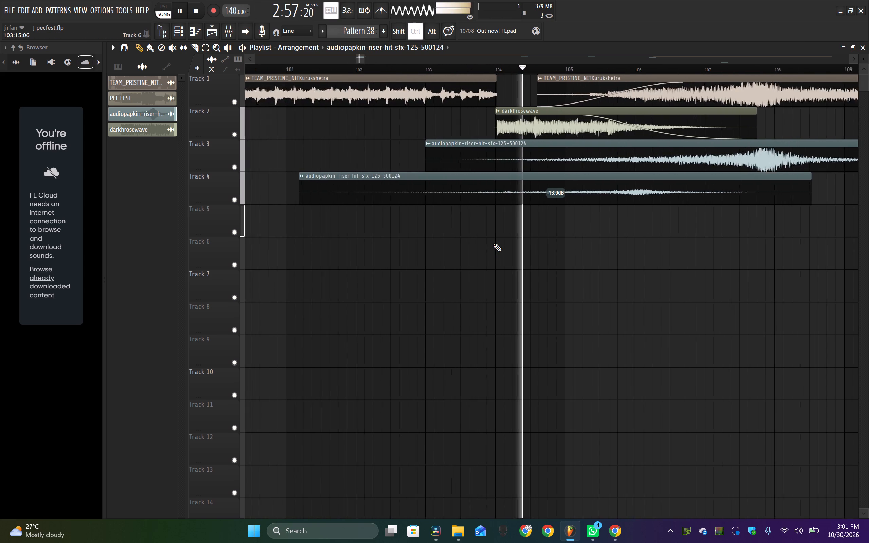
scroll(493, 243, "up", 1, "ctrl")
scroll(493, 243, "left", 1)
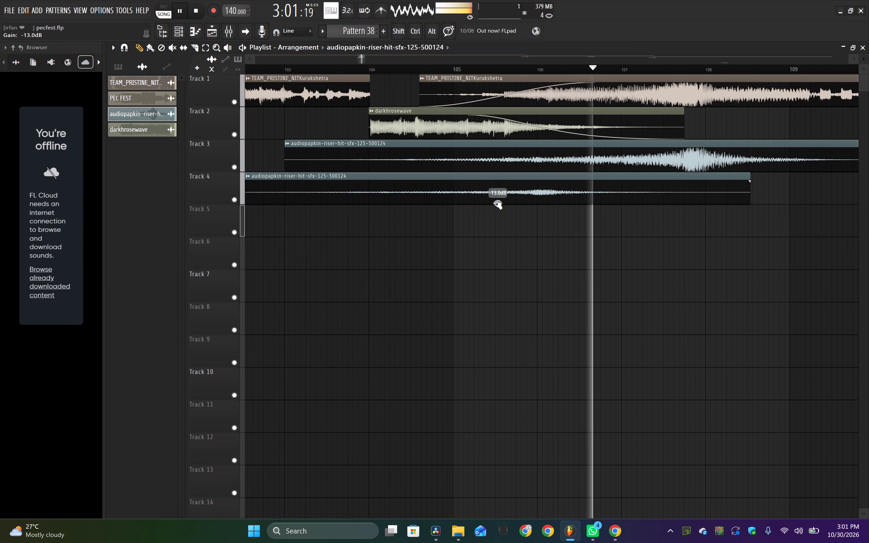
left_click(289, 71)
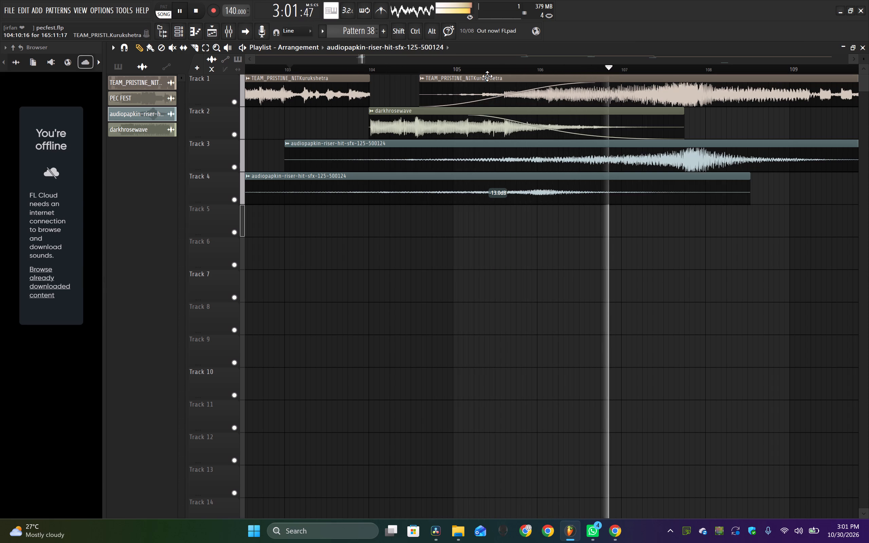
Delete the riser copy on Track 4 and play the transition from about 102:12.
right_click(367, 193)
left_click(265, 75)
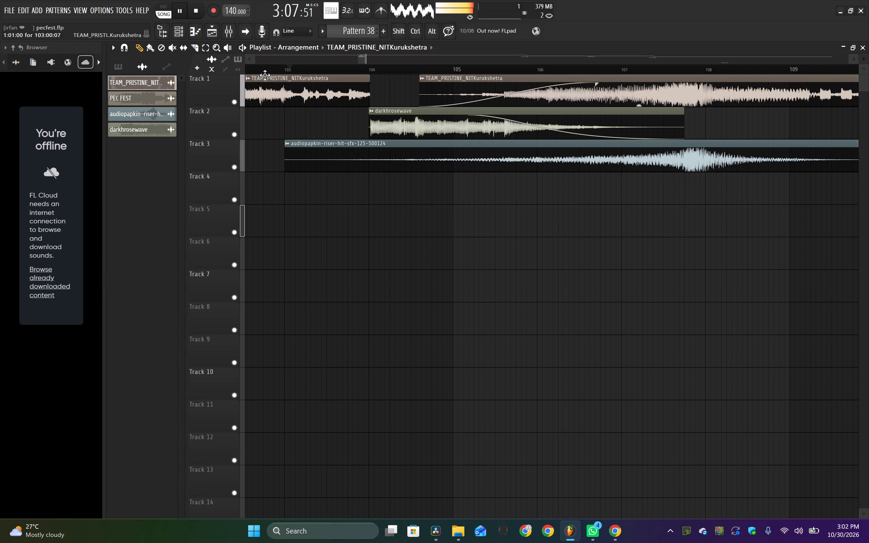
left_click(261, 65)
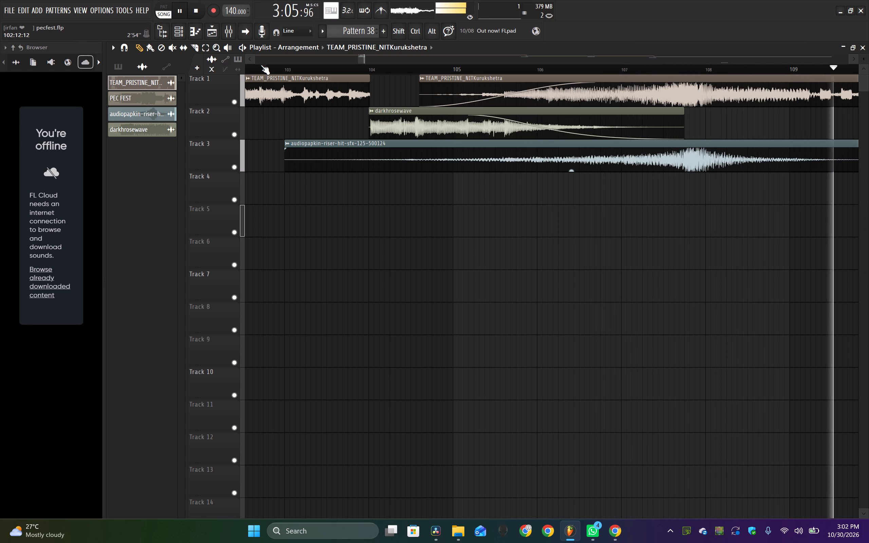
key("space")
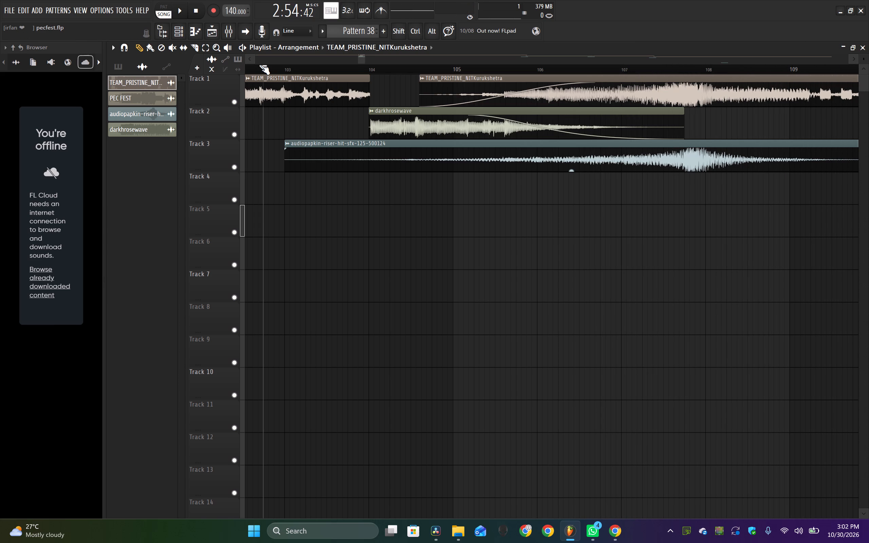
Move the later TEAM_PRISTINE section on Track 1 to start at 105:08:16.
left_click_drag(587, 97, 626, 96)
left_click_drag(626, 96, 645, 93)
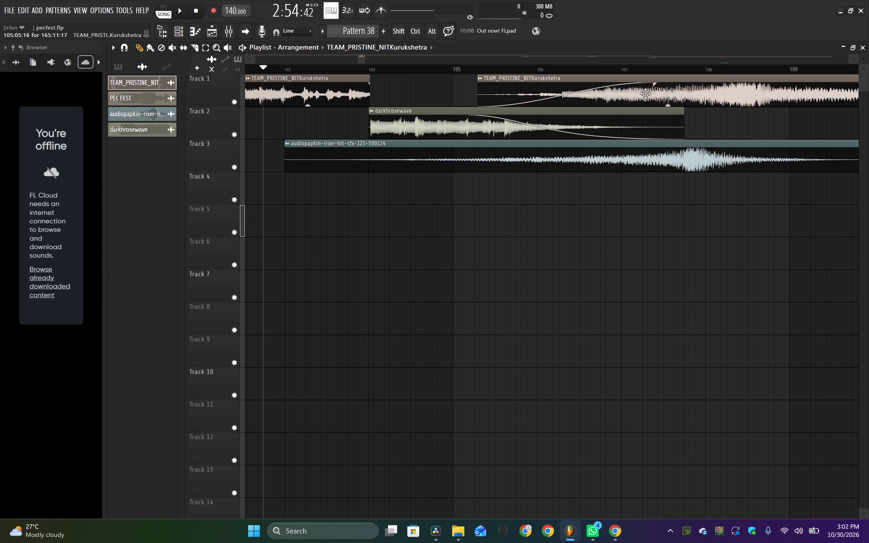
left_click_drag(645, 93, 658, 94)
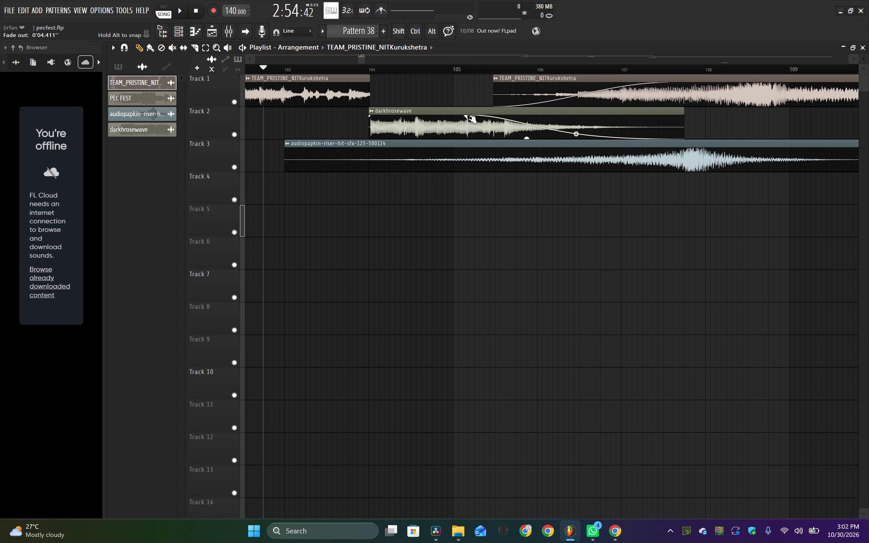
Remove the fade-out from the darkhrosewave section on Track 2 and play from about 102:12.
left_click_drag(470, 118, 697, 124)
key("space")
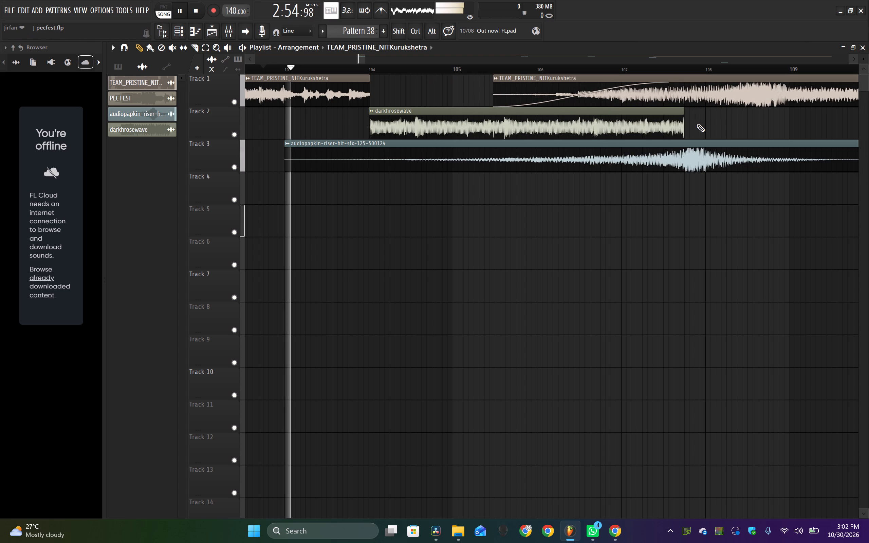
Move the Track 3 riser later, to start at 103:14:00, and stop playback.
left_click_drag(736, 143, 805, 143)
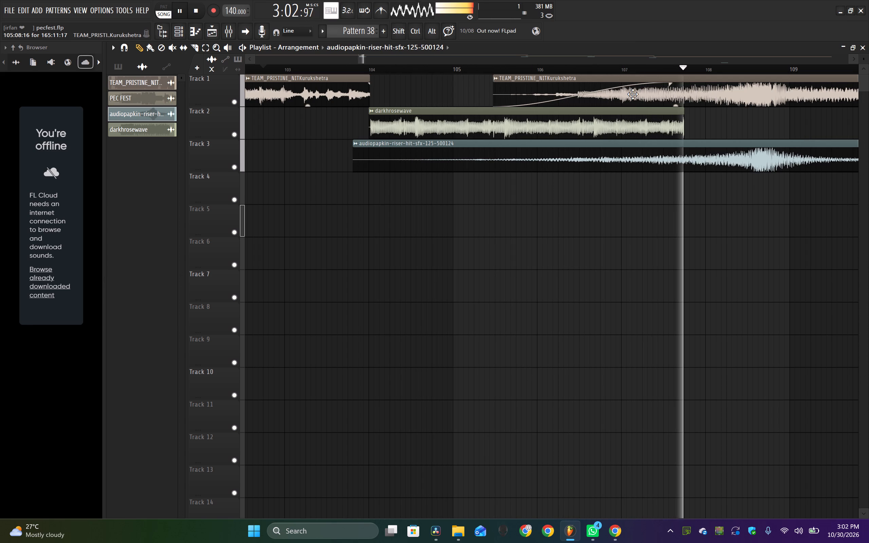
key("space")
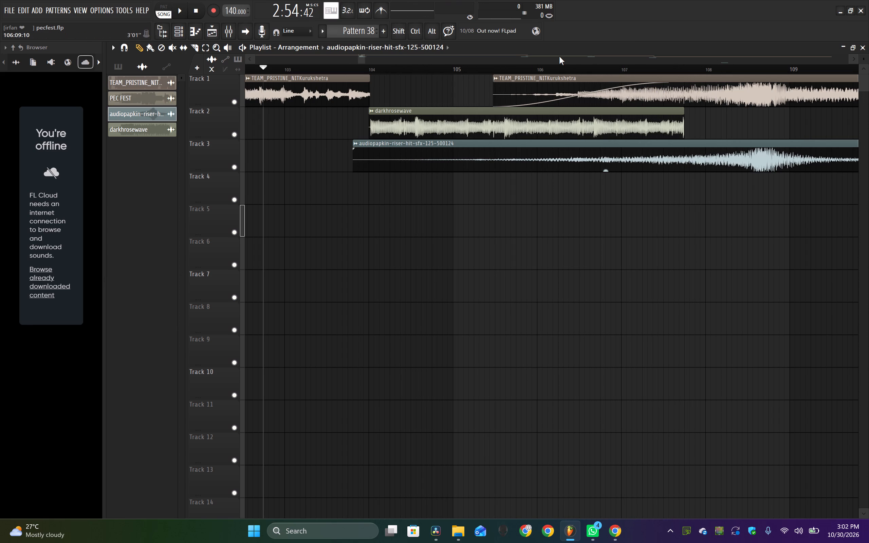
Play the overlap from about 105:14 and repeatedly from about 107:05 to check the end of the darkhrosewave section.
left_click(522, 70)
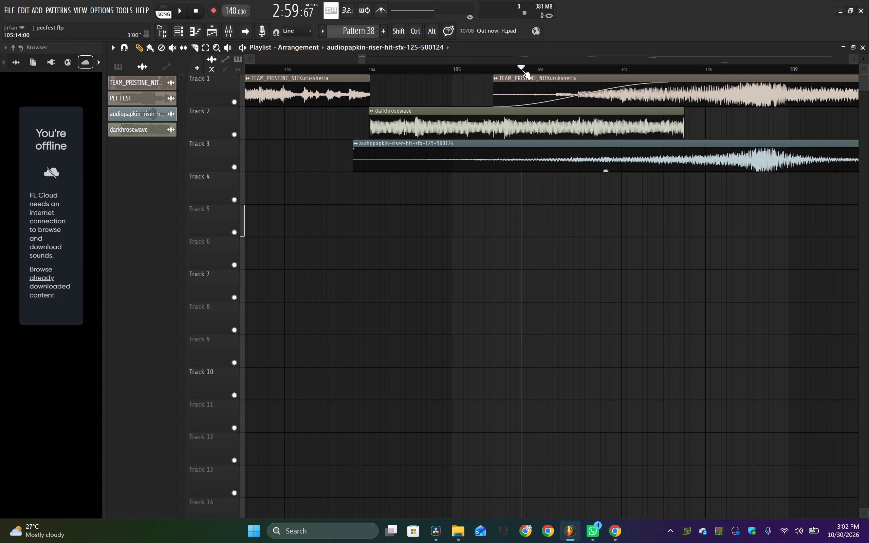
scroll(653, 133, "up", 6, "ctrl")
key("space")
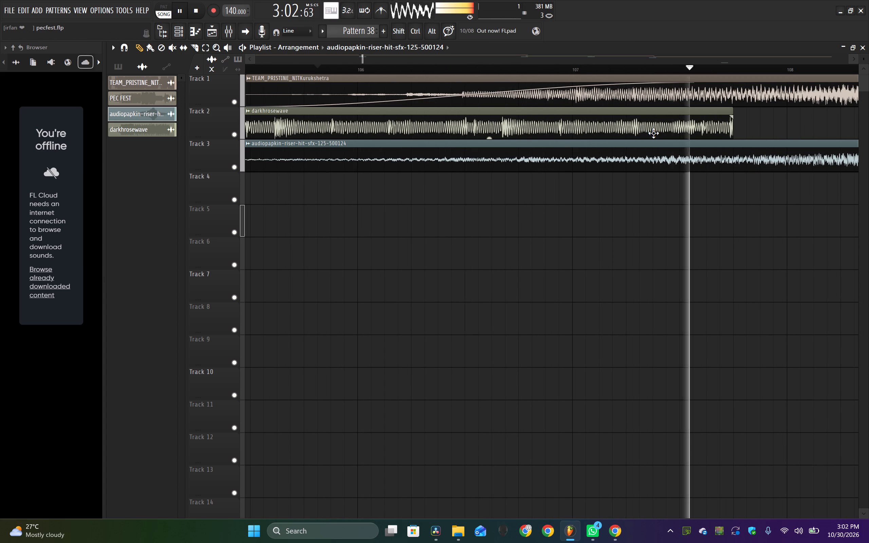
key("space")
left_click(621, 72)
key("space")
key("space")
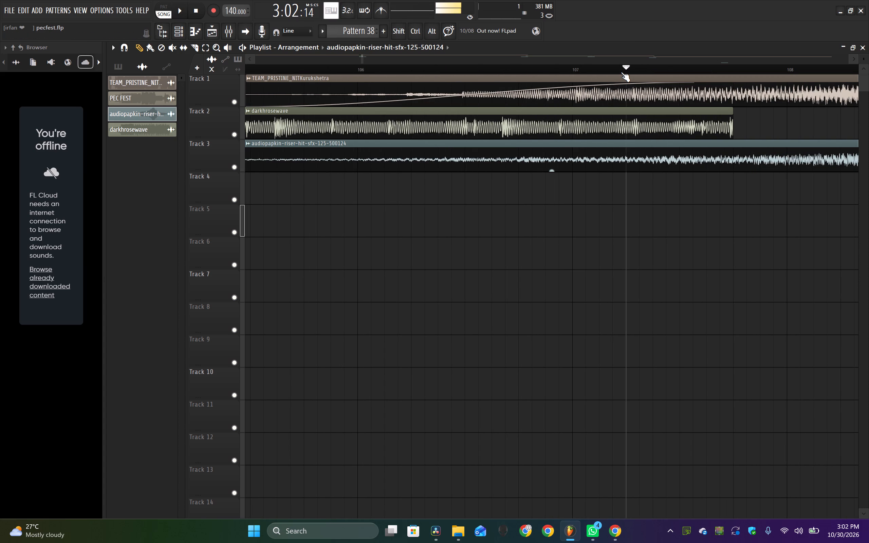
key("space")
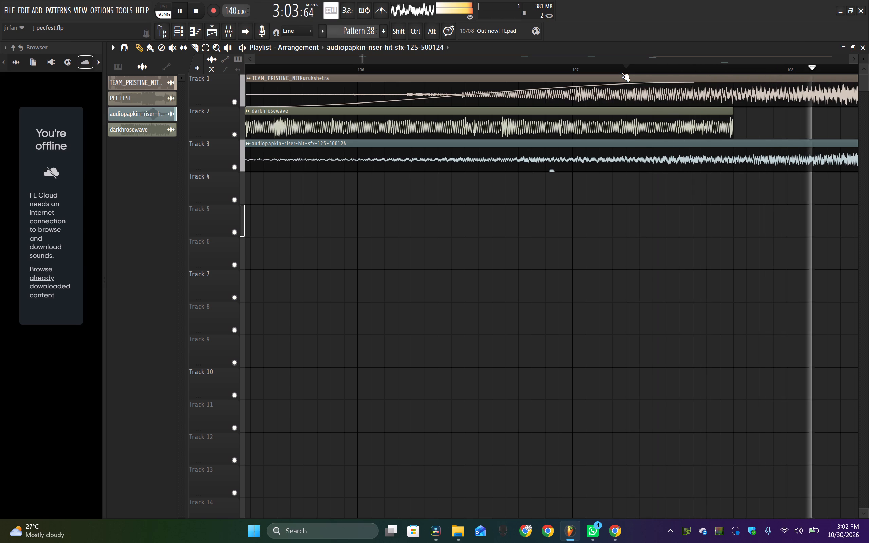
key("space")
key("space")
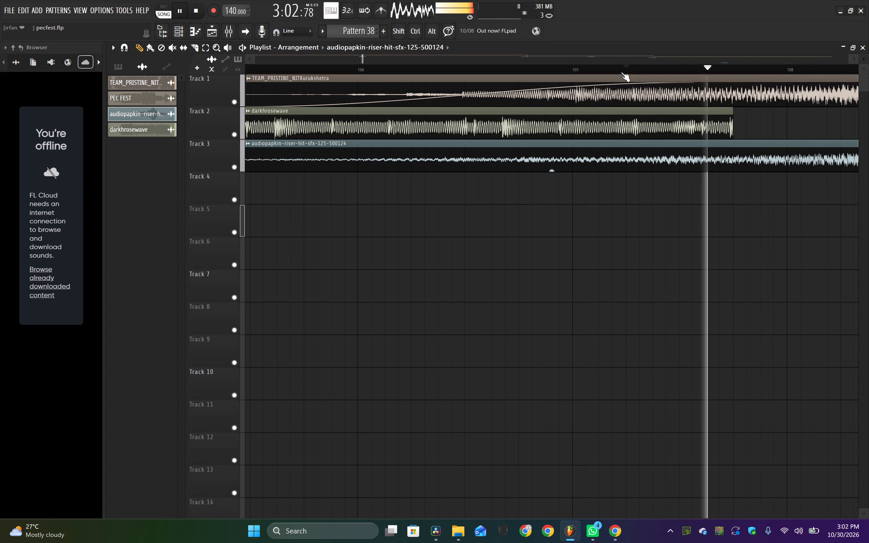
key("space")
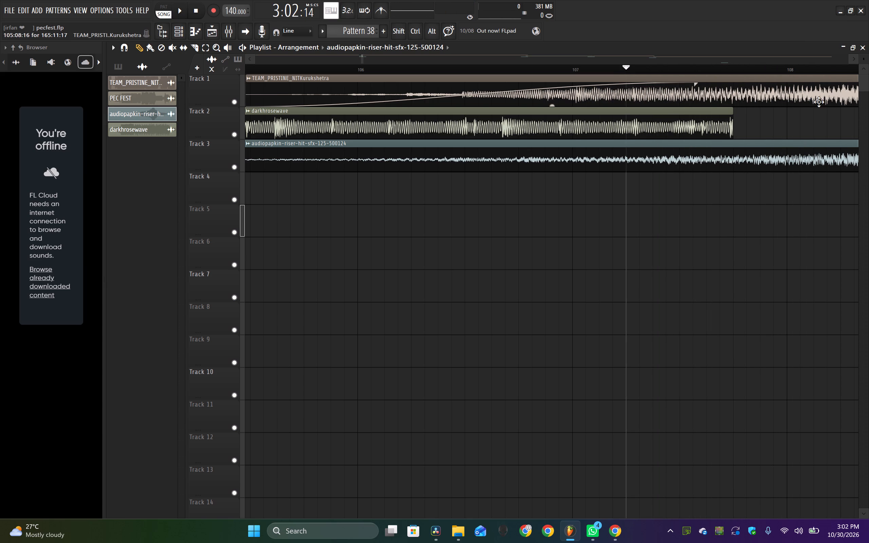
Move the later TEAM_PRISTINE section earlier on Track 1, to start at about 104:14, and play from 106:01.
left_click_drag(813, 97, 674, 113)
left_click(363, 64)
key("space")
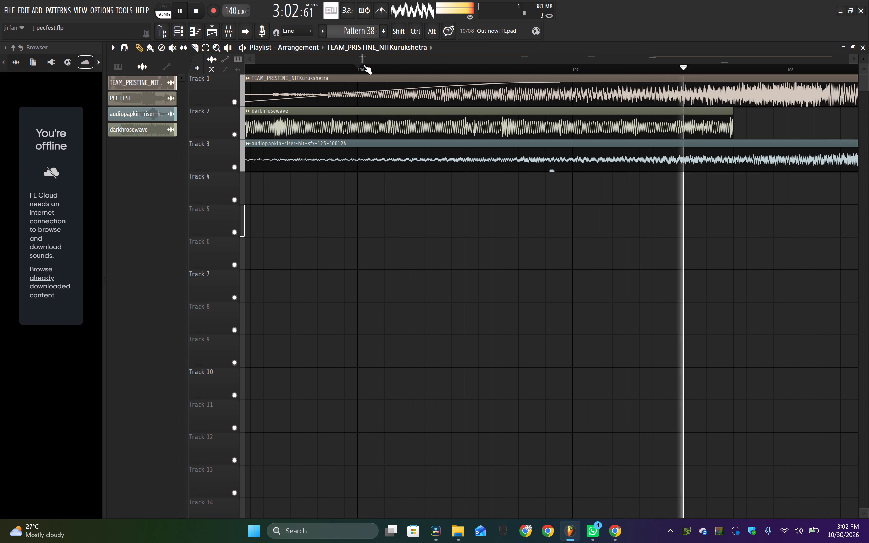
key("space")
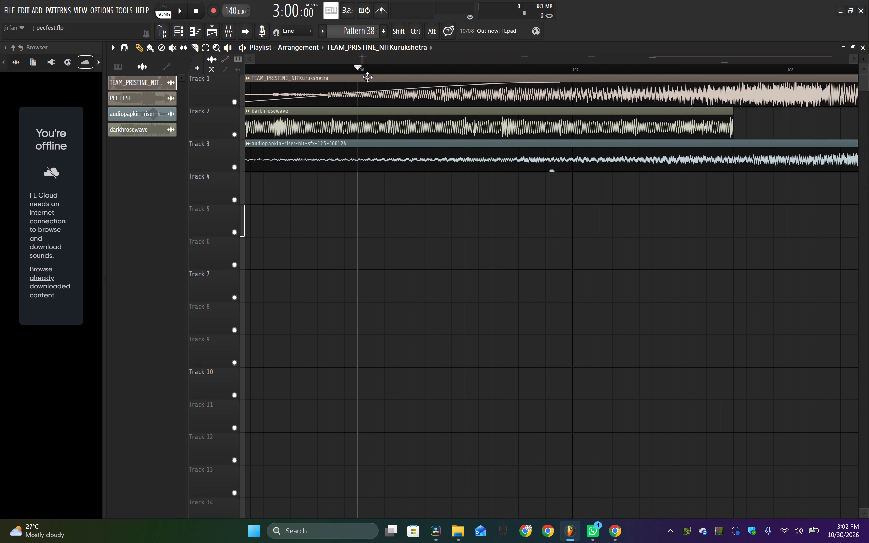
Add a fade-out of about 3.1 seconds to the darkhrosewave section on Track 2 and play the transition.
scroll(443, 230, "down", 5, "ctrl")
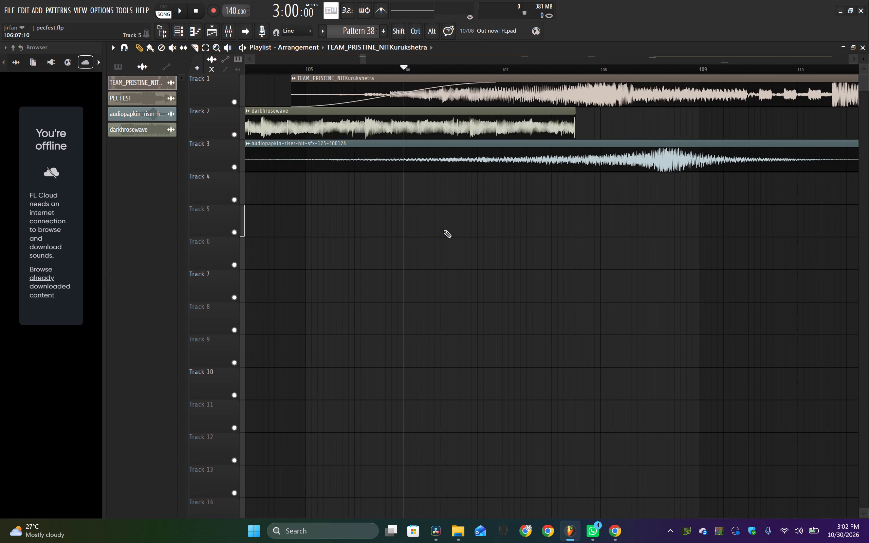
scroll(443, 230, "down", 3, "ctrl")
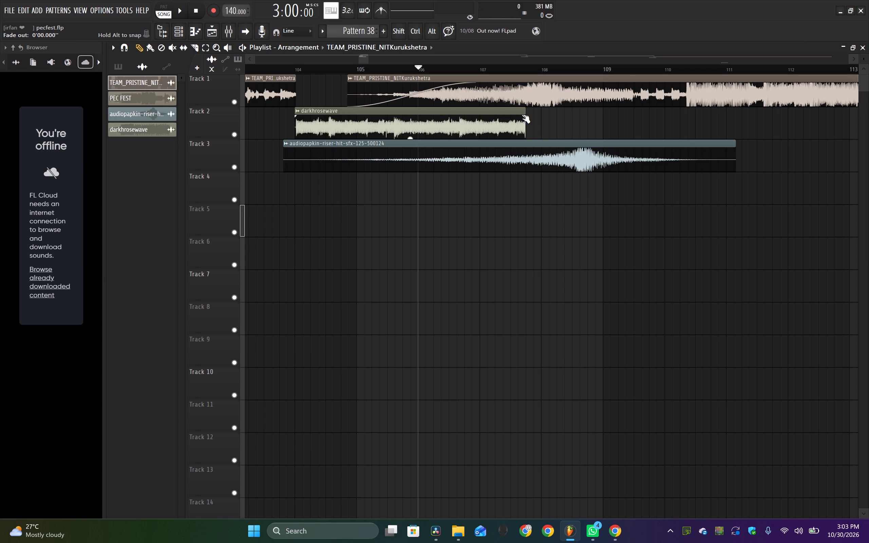
left_click_drag(523, 117, 411, 116)
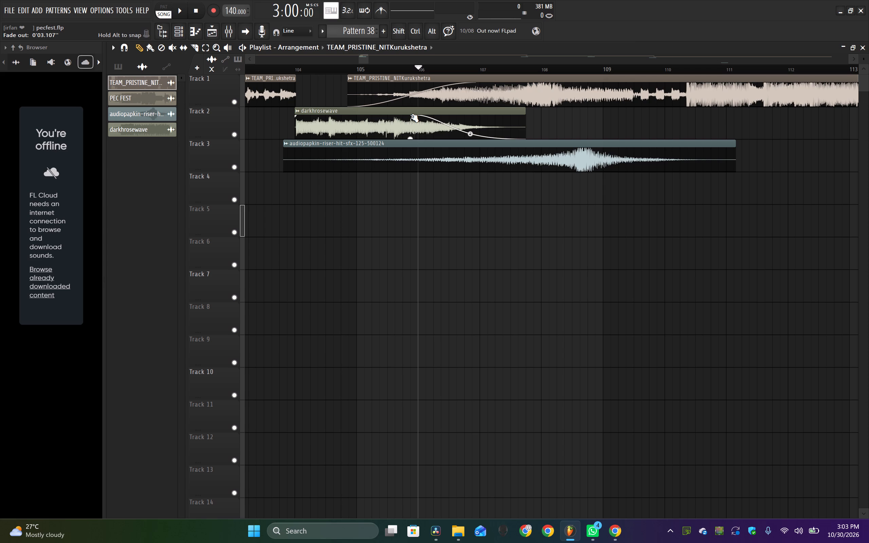
key("space")
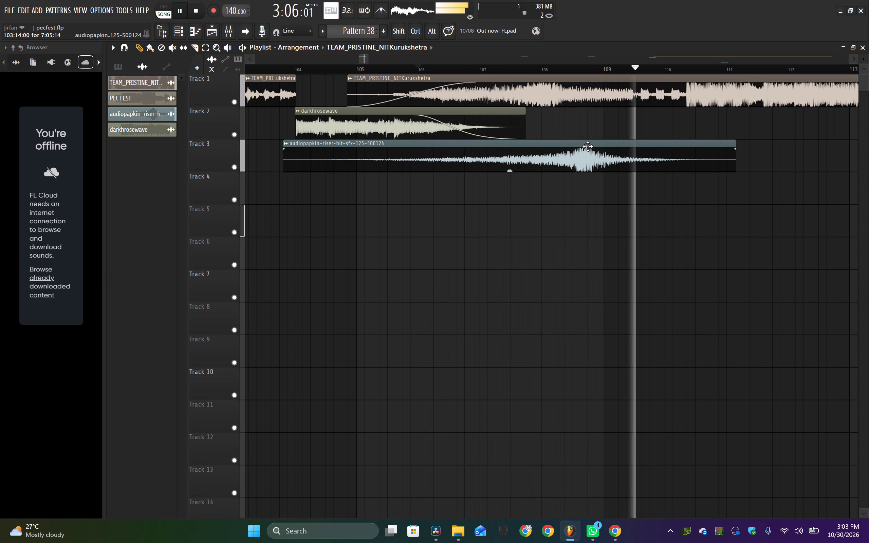
Move the Track 3 riser earlier, to start at 103:04:00, and play from about 105:11 and 105:01.
left_click_drag(595, 151, 555, 154)
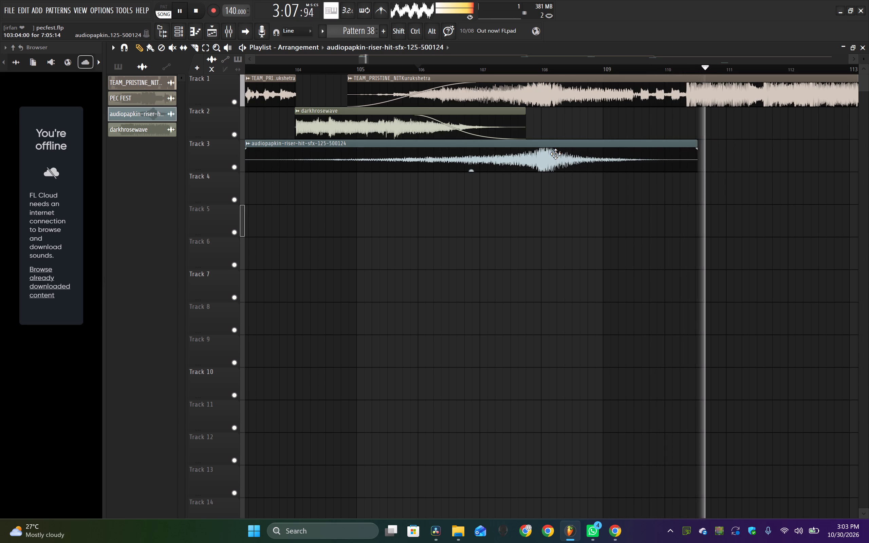
left_click(396, 73)
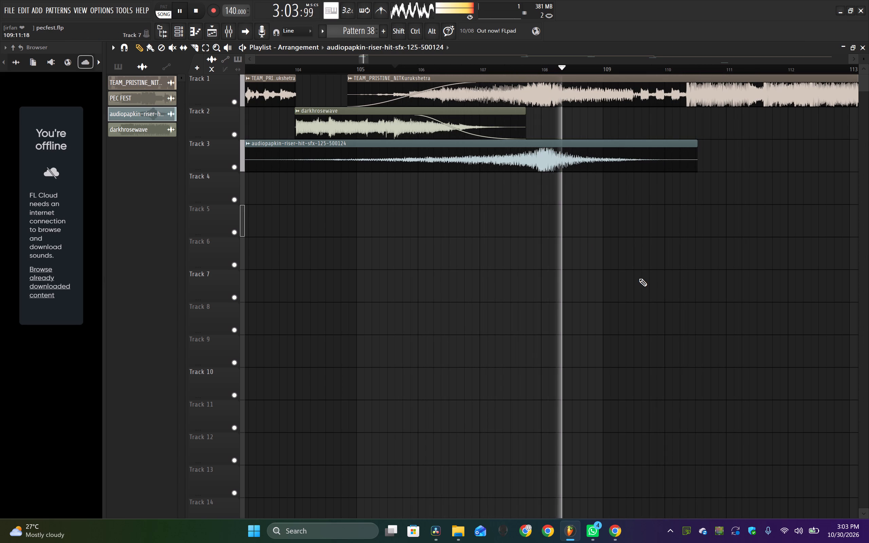
left_click(353, 67)
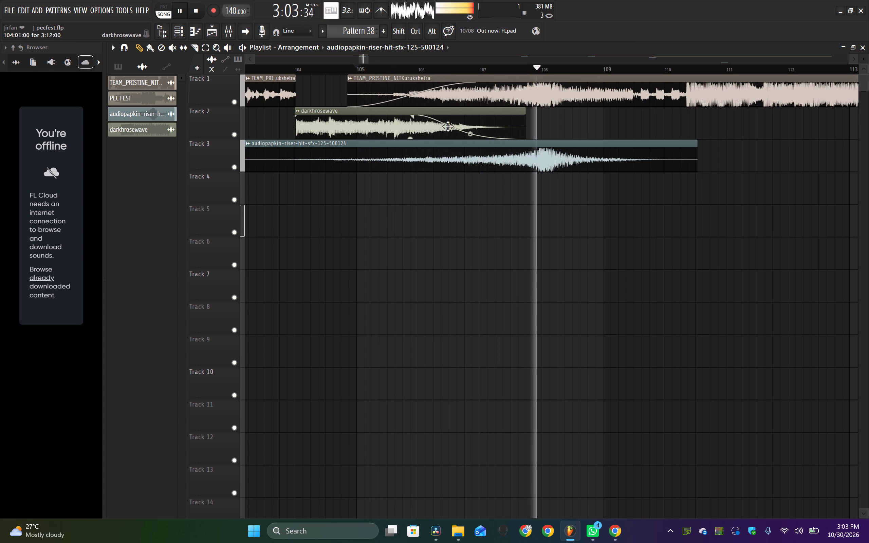
Bend the darkhrosewave fade-out curve so its volume drops sooner, and play the transition from about 104:12.
left_click_drag(469, 131, 463, 159)
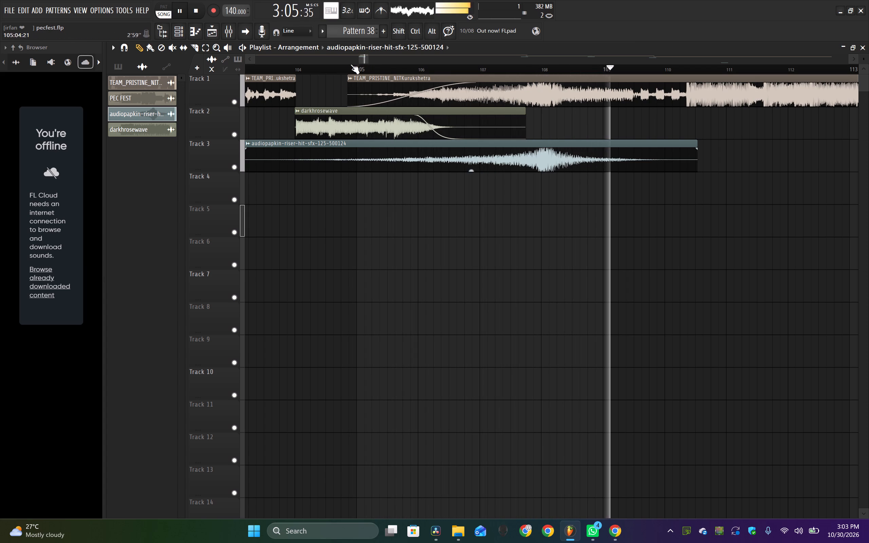
left_click(338, 69)
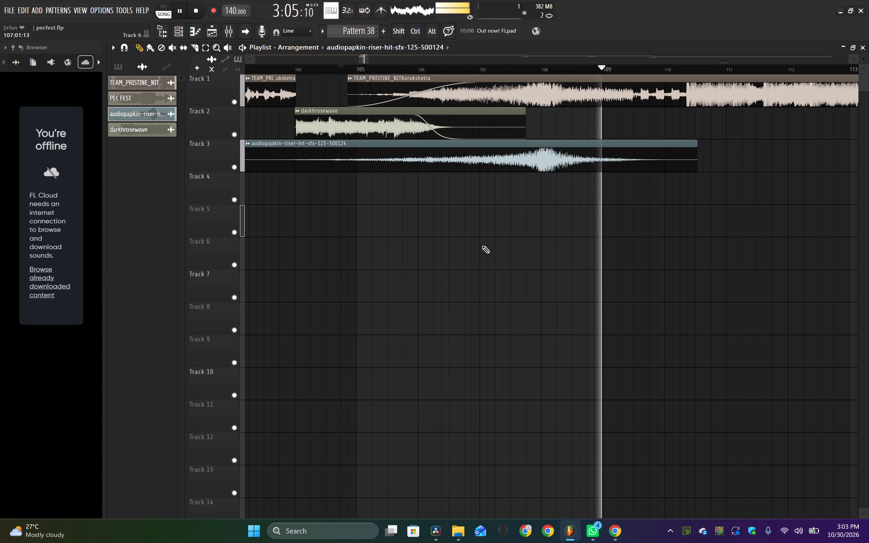
scroll(482, 245, "down", 7, "ctrl")
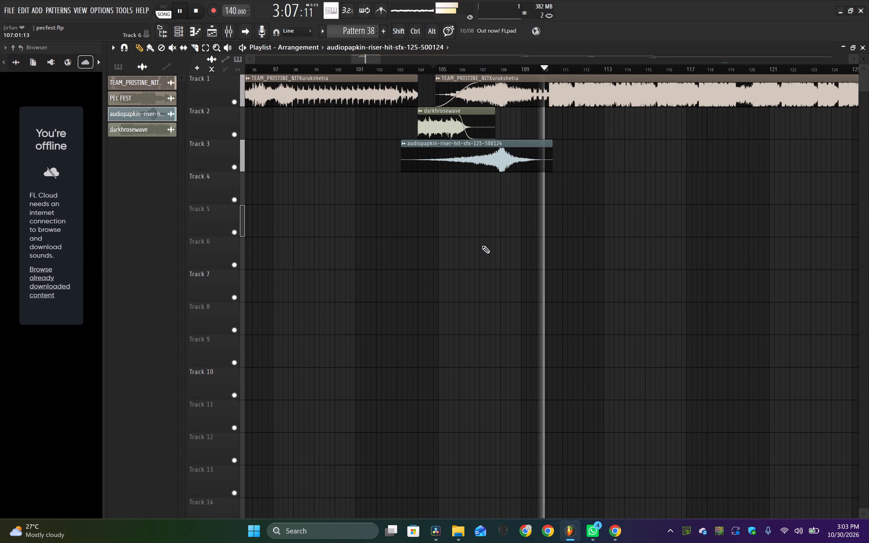
Lower the gain of the Track 3 riser at the darkhrosewave transition to -1.9 dB and play from just before bar 105.
scroll(482, 245, "left", 1)
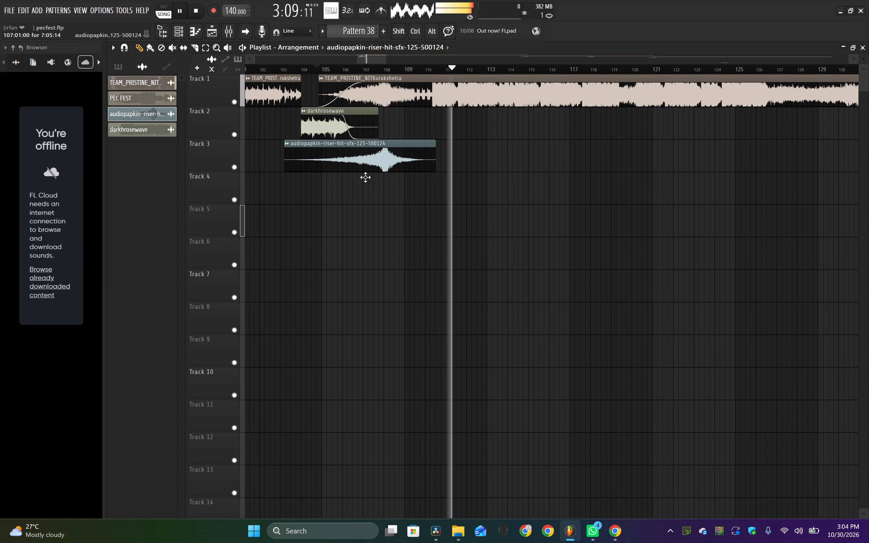
left_click(365, 177)
right_click(379, 185)
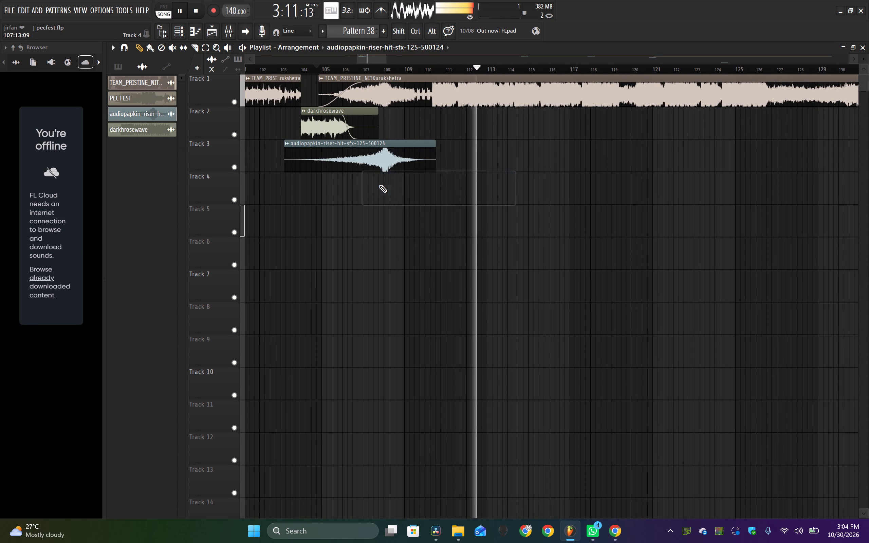
left_click_drag(357, 170, 356, 176)
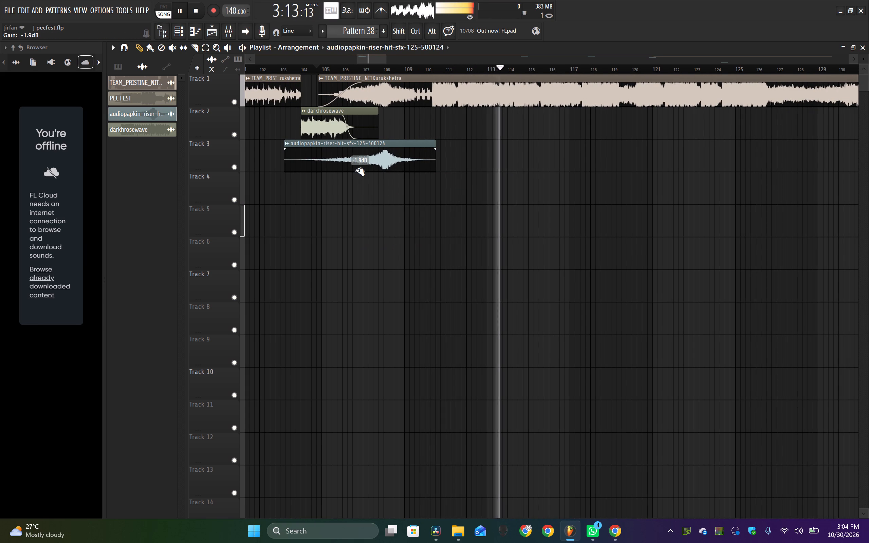
left_click(313, 68)
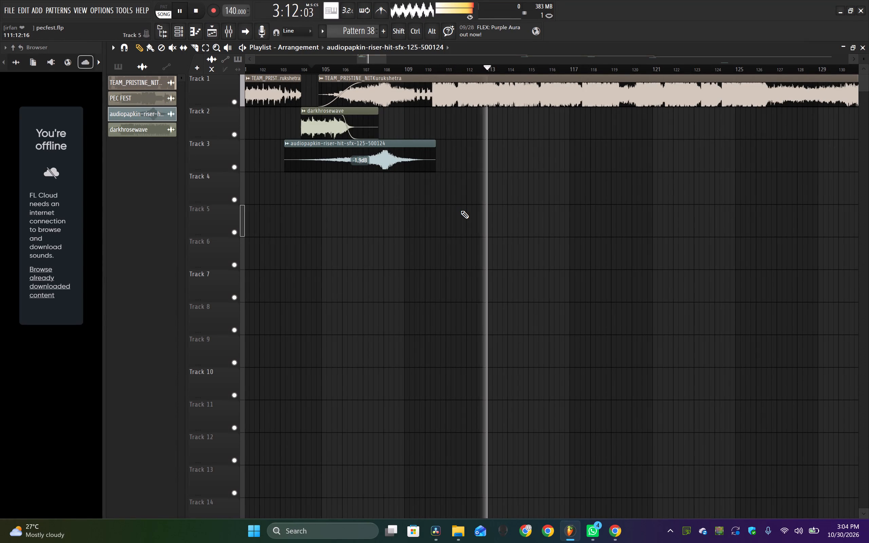
Spot-check playback of the long TEAM_PRISTINE section on Track 1 at intervals from about bar 125 to bar 188.
scroll(461, 210, "down", 10, "ctrl")
scroll(461, 210, "left", 2)
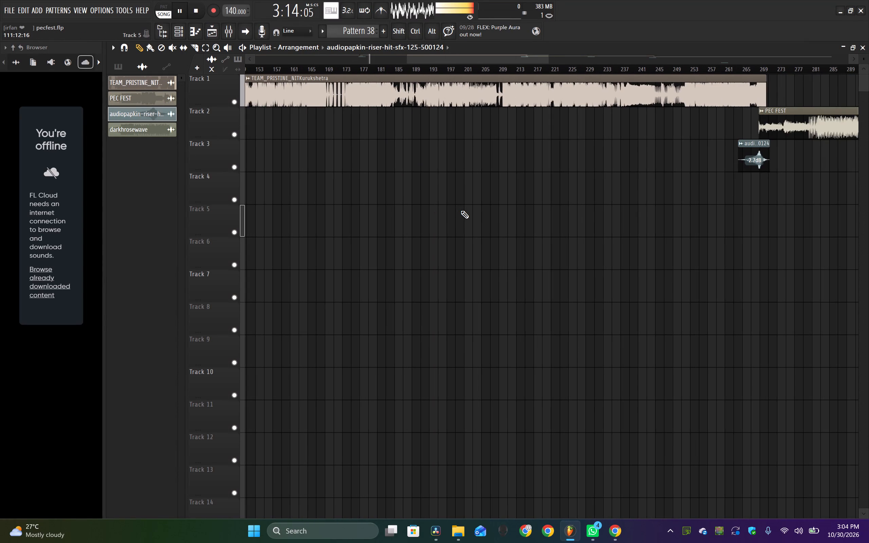
scroll(461, 210, "down", 7, "ctrl")
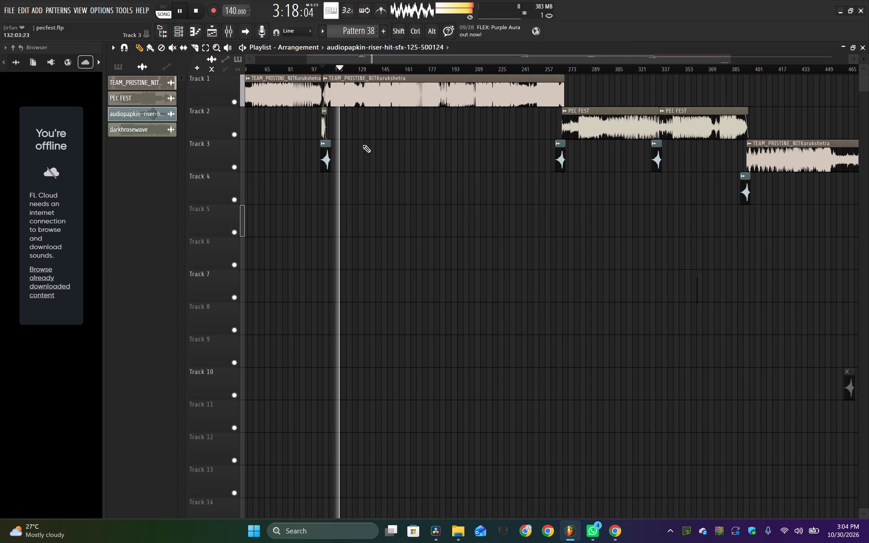
left_click(352, 69)
left_click(365, 69)
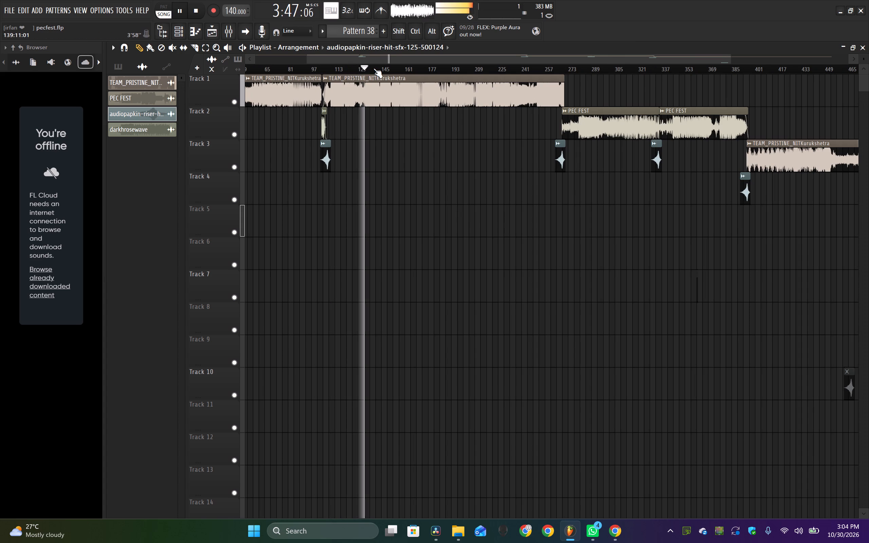
left_click(373, 68)
left_click(388, 69)
left_click(410, 74)
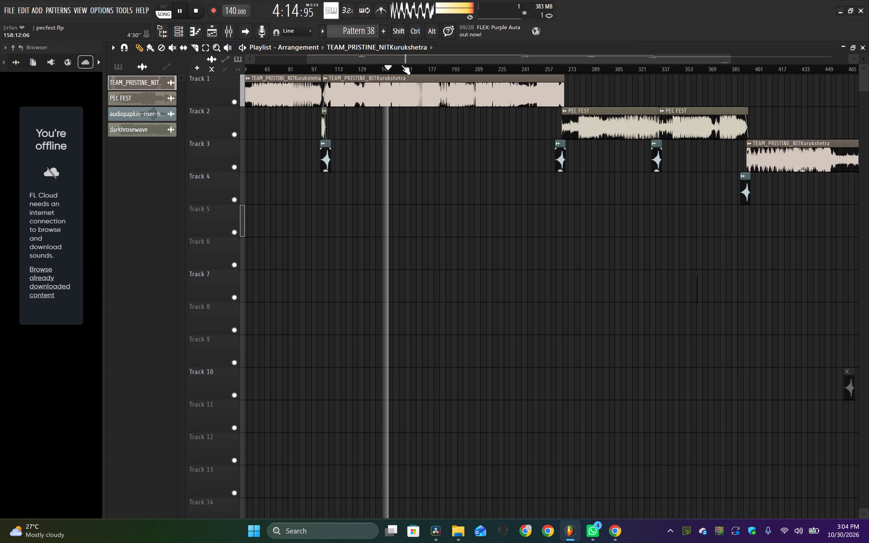
left_click(401, 65)
left_click_drag(409, 65, 434, 69)
left_click(434, 69)
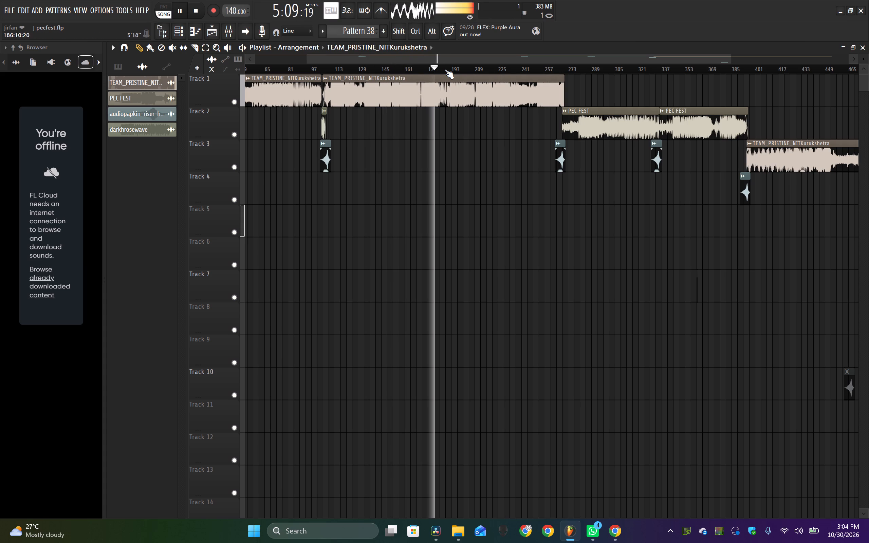
left_click(444, 70)
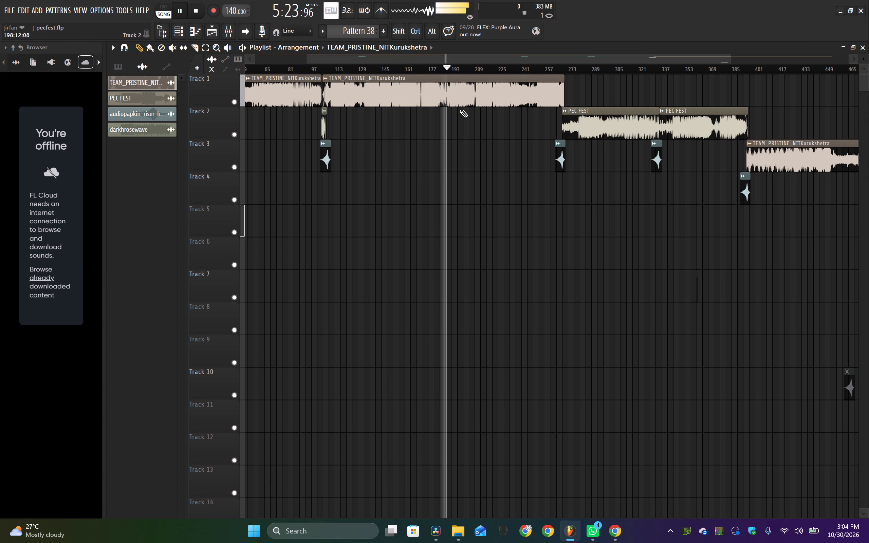
Replay the TEAM_PRISTINE section on Track 1 from about bar 183 and listen through the quieter passage.
scroll(460, 109, "up", 9, "ctrl")
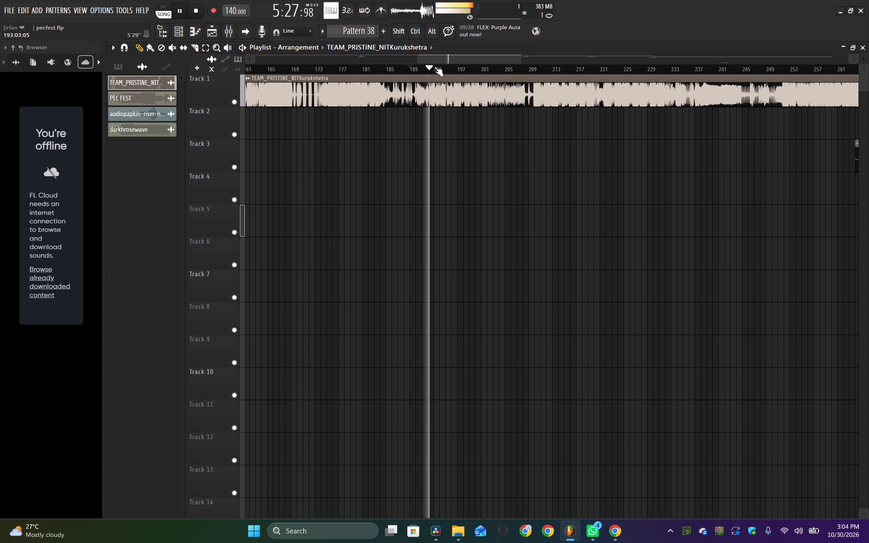
left_click(376, 67)
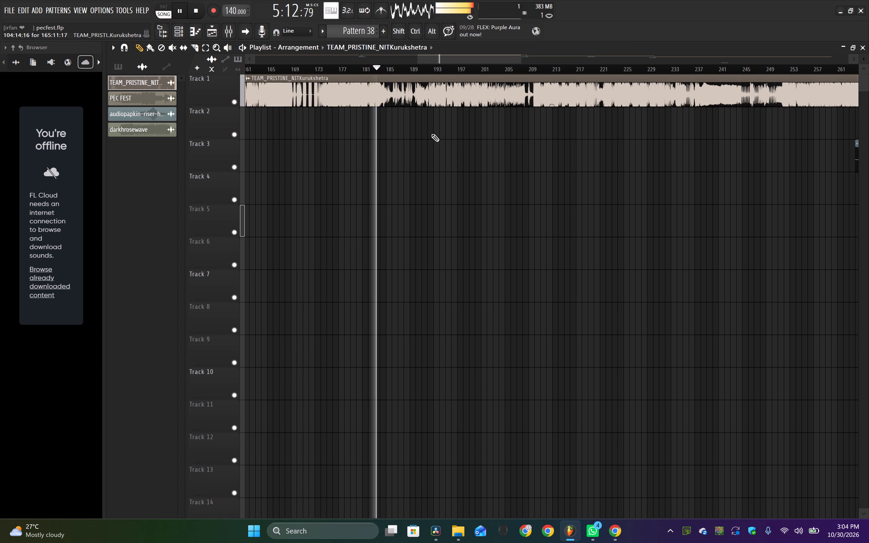
scroll(465, 170, "up", 8, "ctrl")
scroll(465, 170, "right", 1)
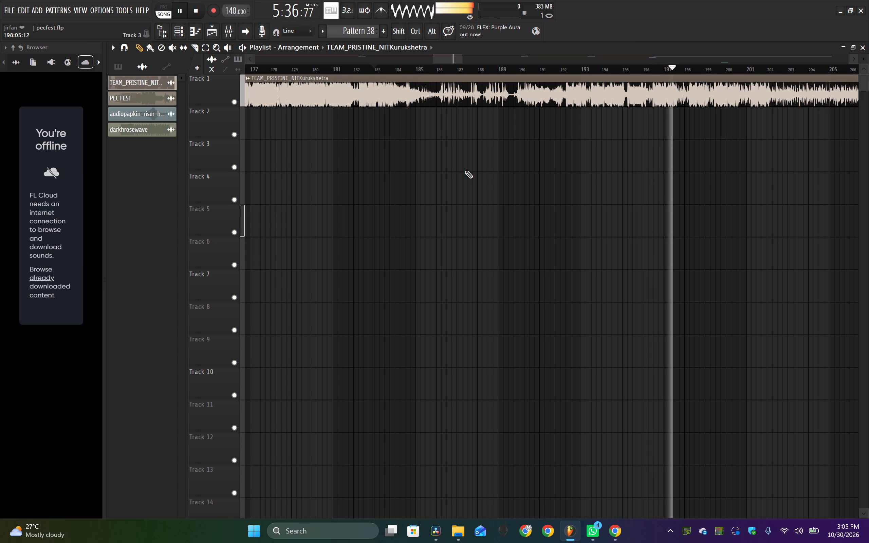
scroll(465, 170, "down", 3, "ctrl")
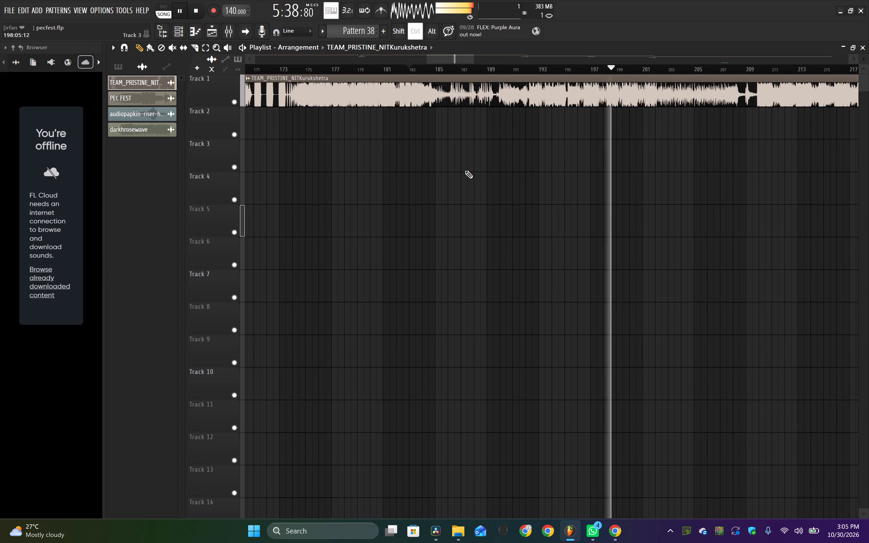
scroll(465, 170, "down", 1, "ctrl")
scroll(465, 170, "left", 1)
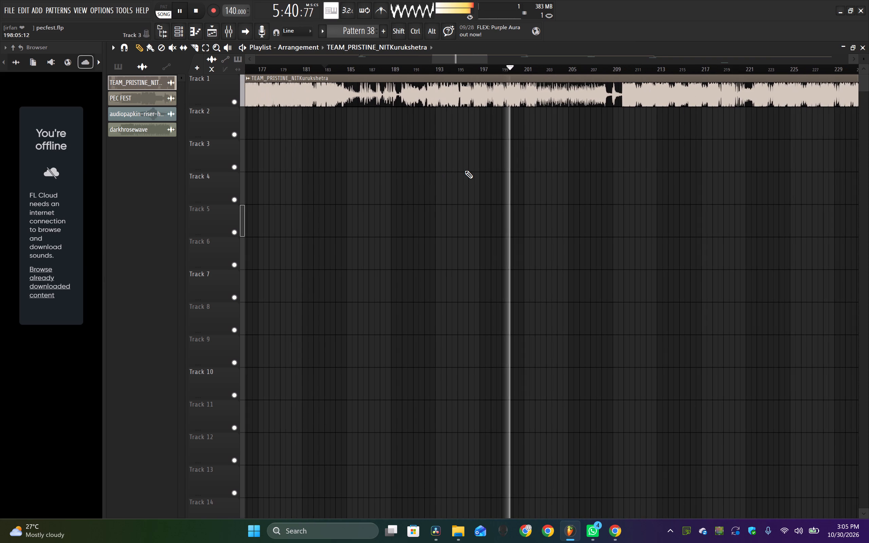
scroll(465, 170, "down", 4, "ctrl")
scroll(465, 170, "left", 1)
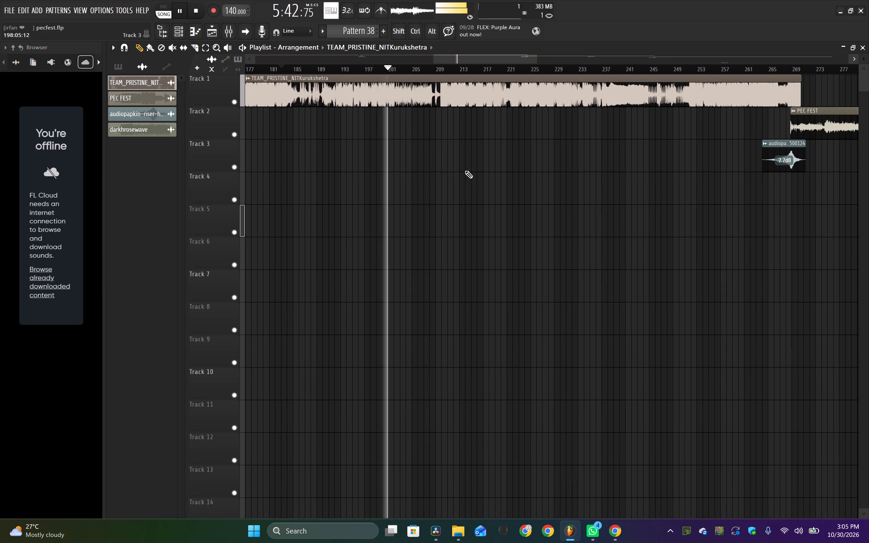
scroll(465, 170, "left", 1)
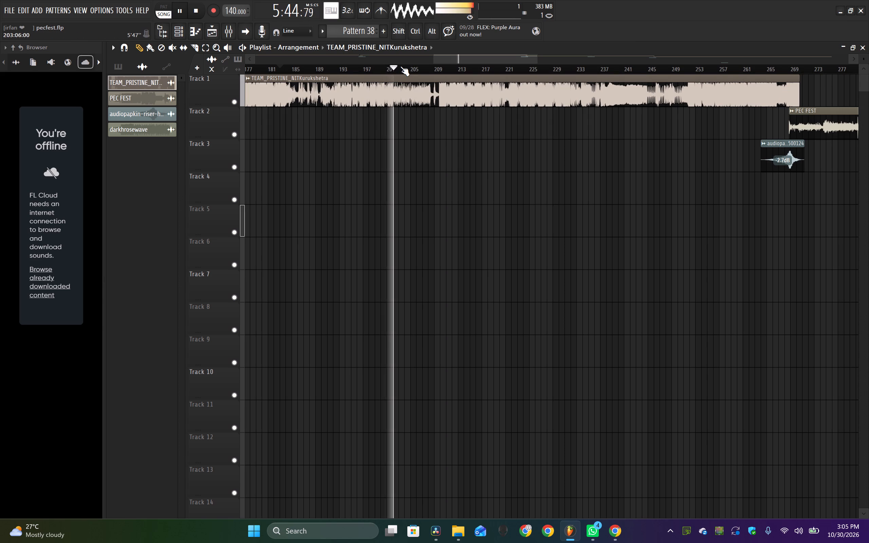
Spot-check playback of the rest of the TEAM_PRISTINE section on Track 1 at intervals from about bar 204 to bar 252.
left_click(404, 67)
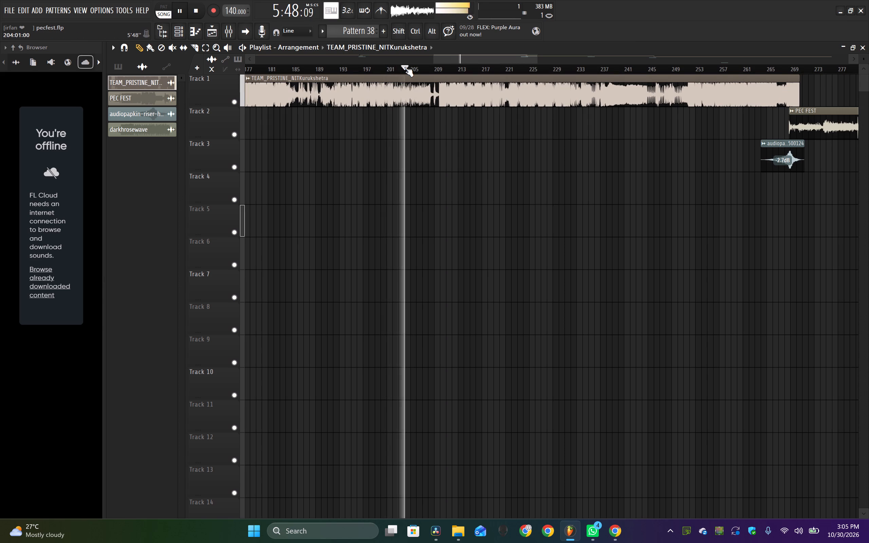
left_click(428, 66)
left_click(437, 68)
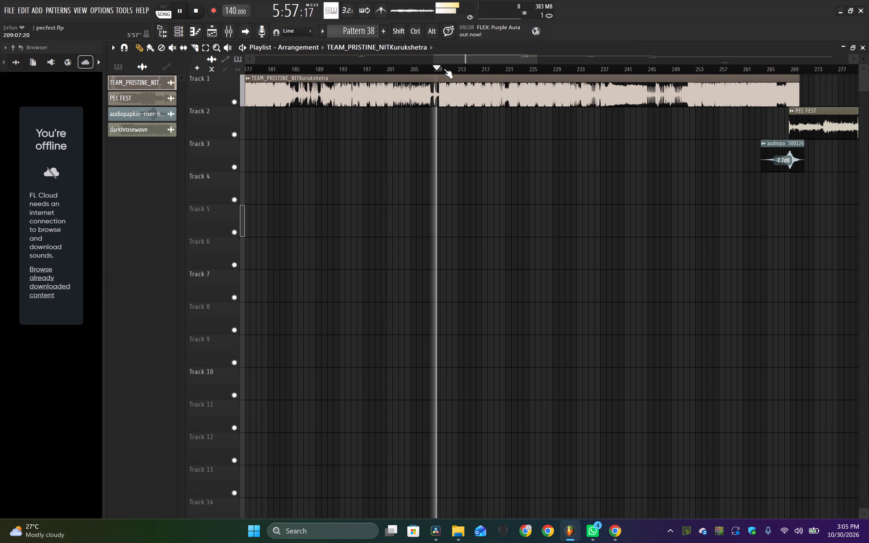
left_click(498, 66)
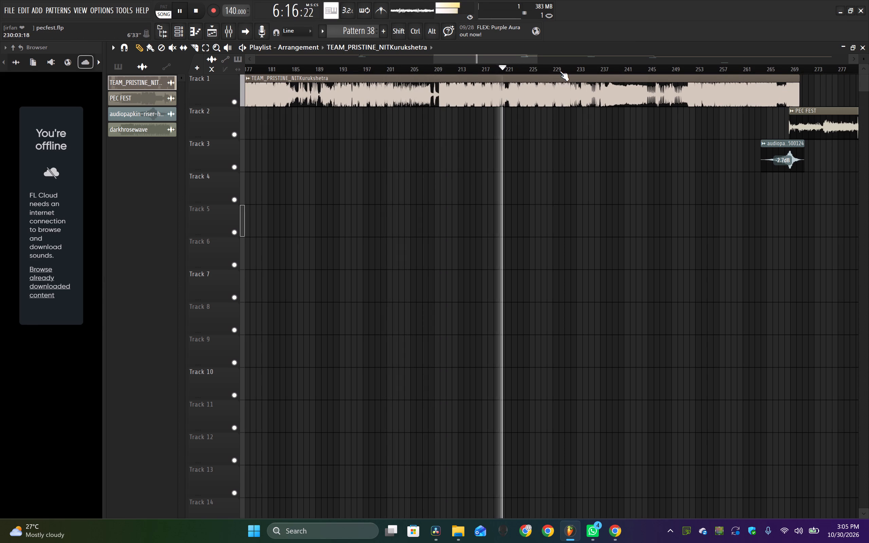
left_click(560, 71)
left_click(584, 70)
left_click(593, 71)
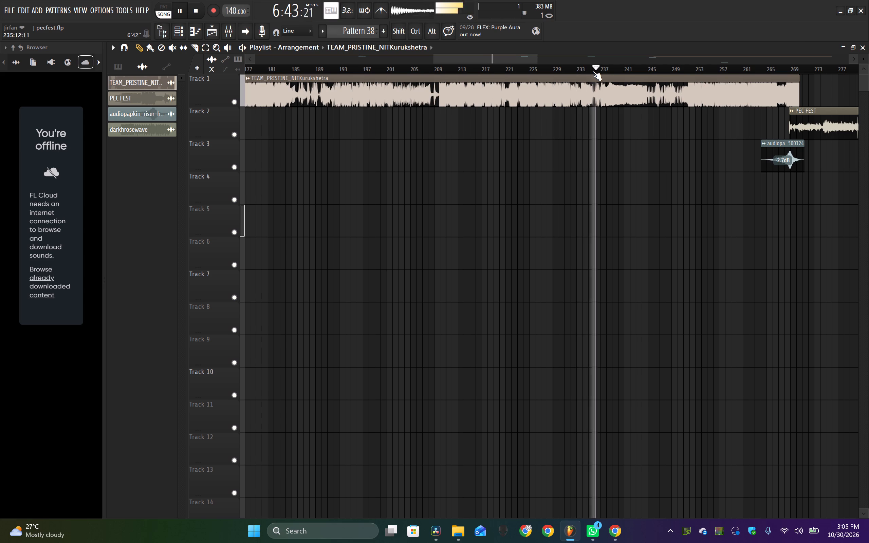
left_click(617, 69)
left_click(647, 70)
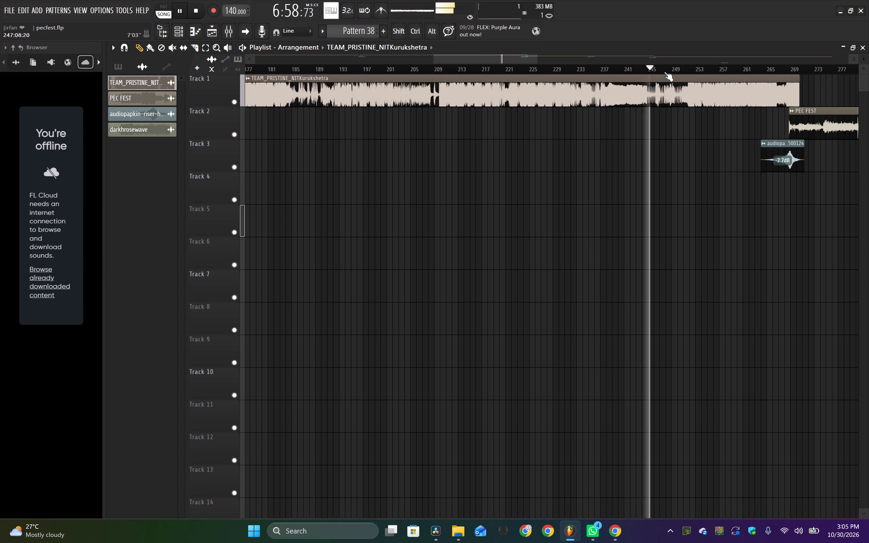
left_click(667, 71)
left_click(685, 71)
left_click(691, 71)
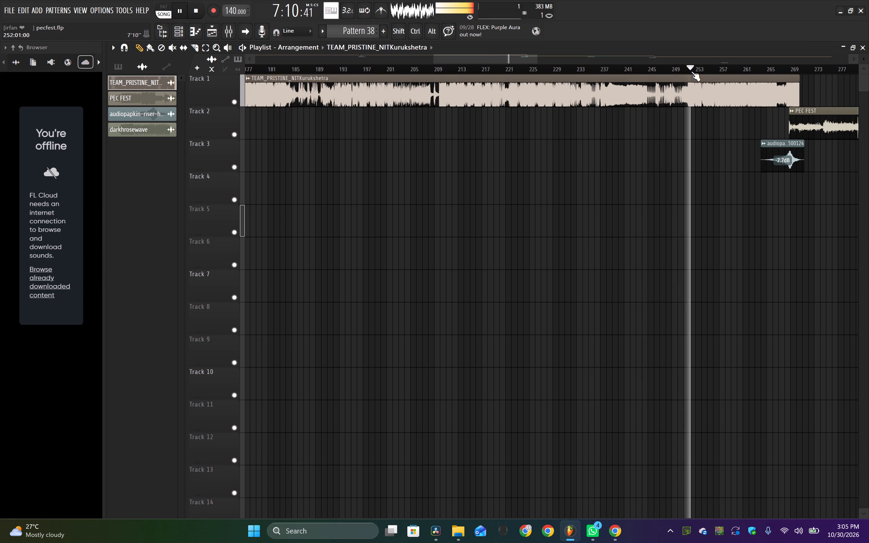
scroll(683, 170, "left", 3)
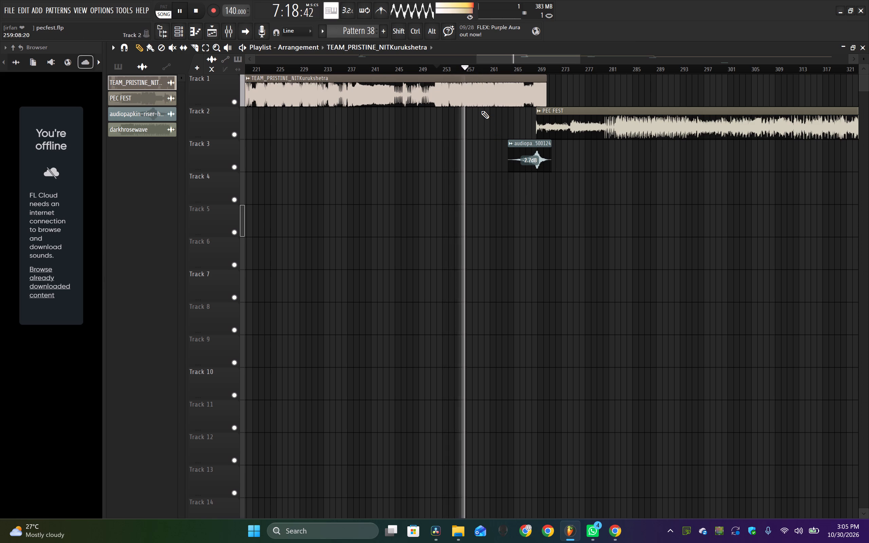
scroll(481, 111, "up", 3, "ctrl")
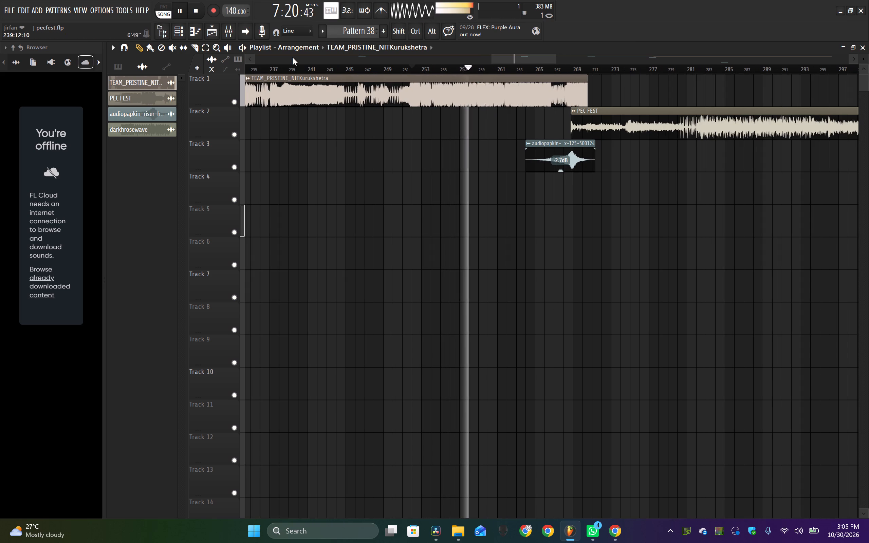
Show the mixer and set it to Detached so it stays open over the playlist.
left_click(228, 32)
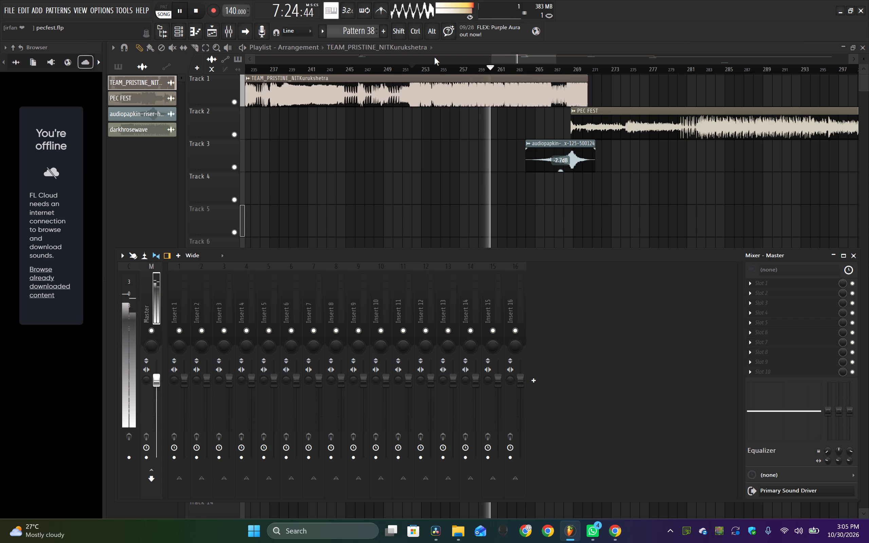
left_click(441, 68)
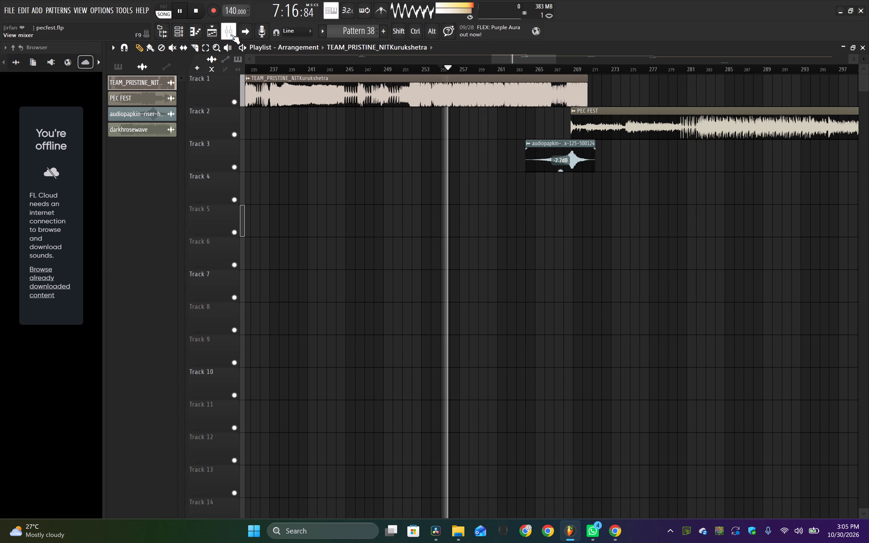
left_click(231, 34)
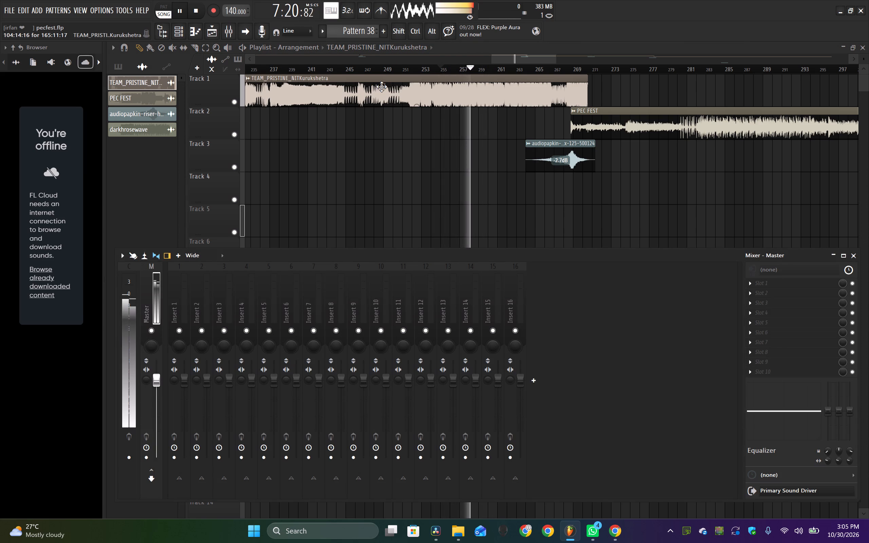
left_click(124, 252)
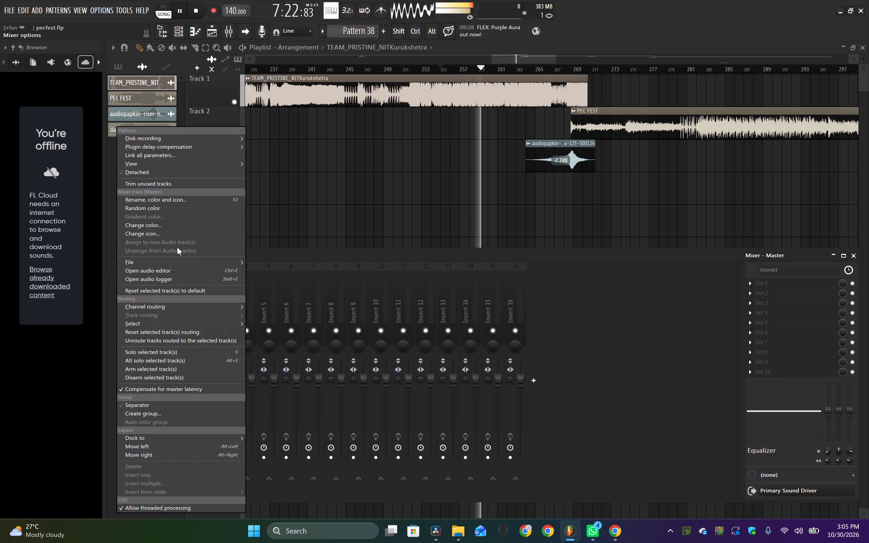
left_click(177, 171)
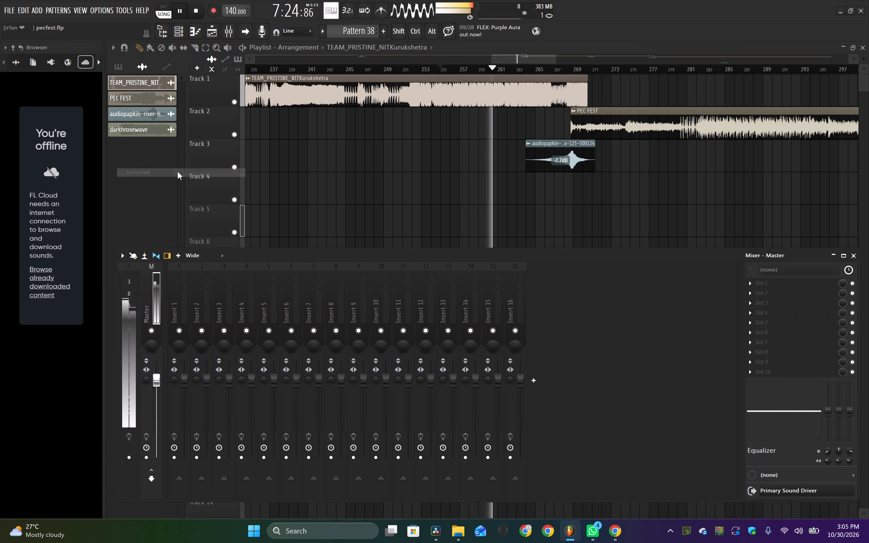
Play the transition from TEAM_PRISTINE into PEC FEST from about bar 266 and again from about bar 268.
scroll(541, 166, "left", 1)
scroll(541, 166, "right", 1)
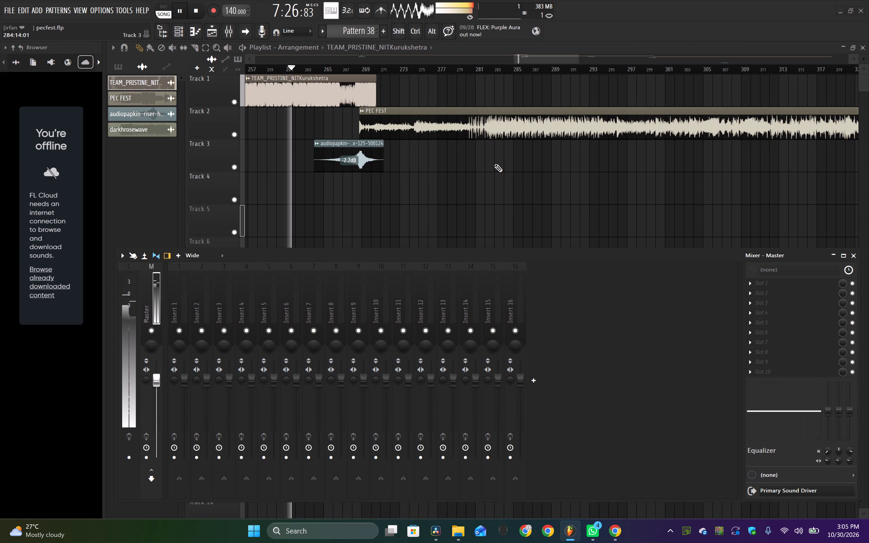
left_click(336, 72)
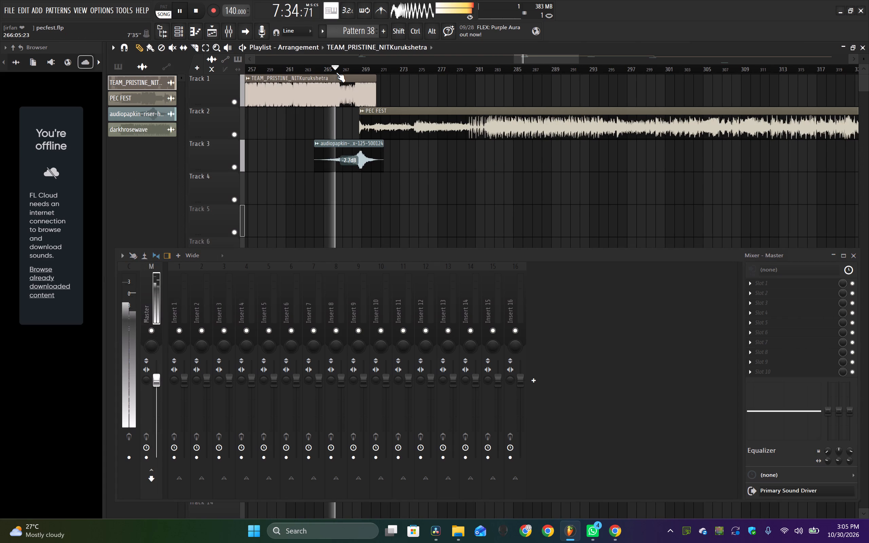
left_click(351, 70)
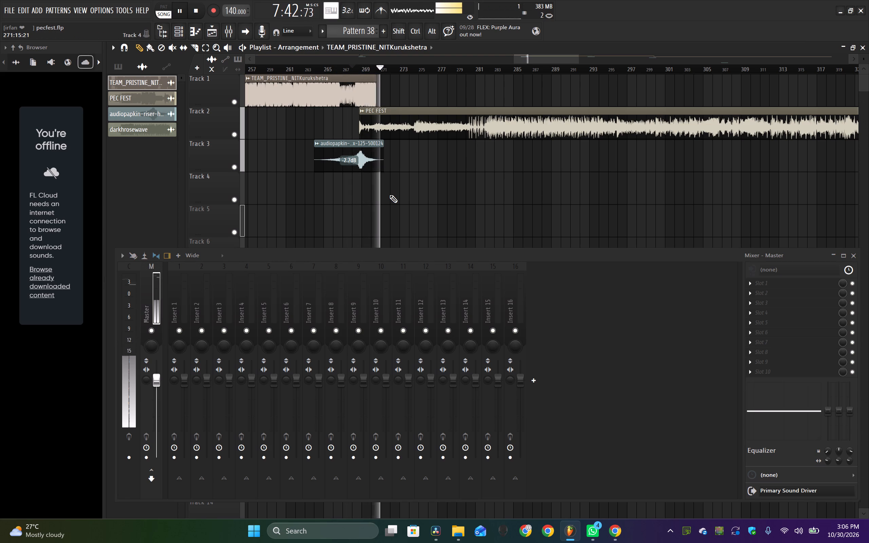
Move the Track 3 riser at the PEC FEST transition later, to start at 265:09:00.
scroll(389, 195, "up", 9, "ctrl")
scroll(389, 195, "right", 1)
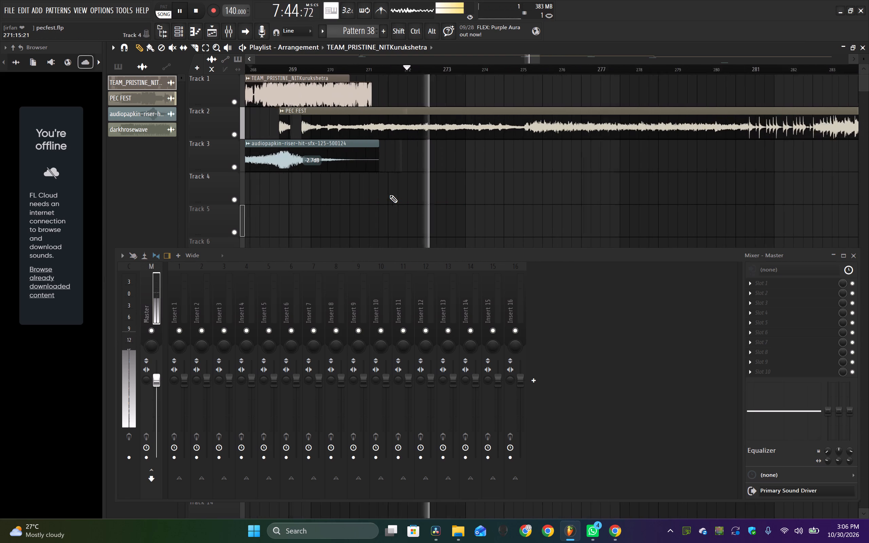
scroll(389, 195, "right", 1)
left_click_drag(322, 150, 385, 155)
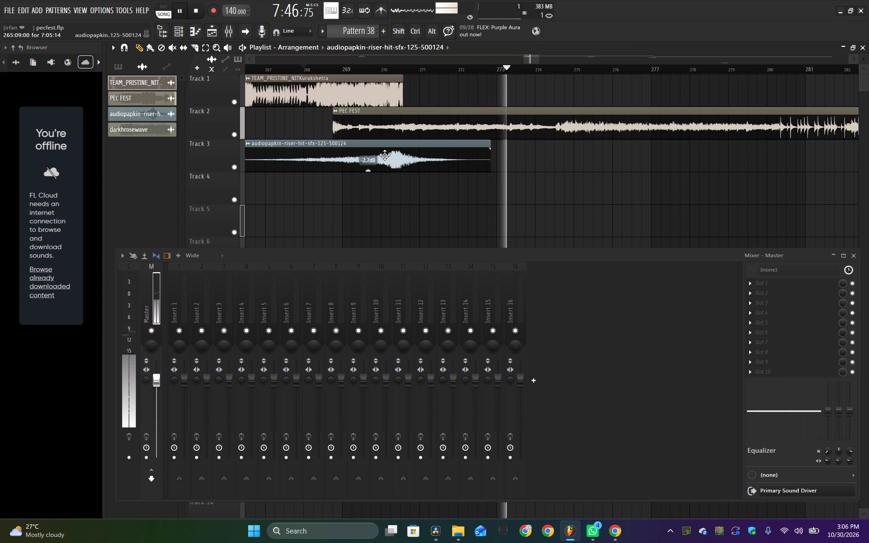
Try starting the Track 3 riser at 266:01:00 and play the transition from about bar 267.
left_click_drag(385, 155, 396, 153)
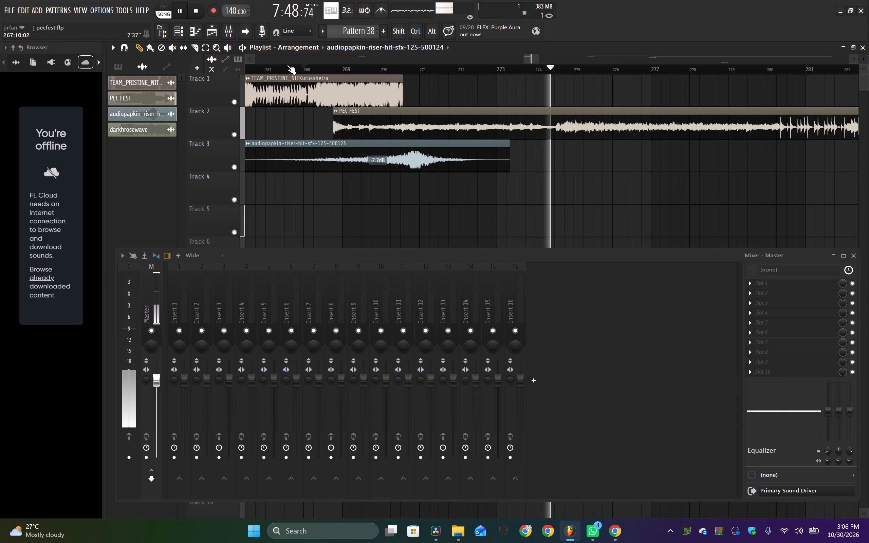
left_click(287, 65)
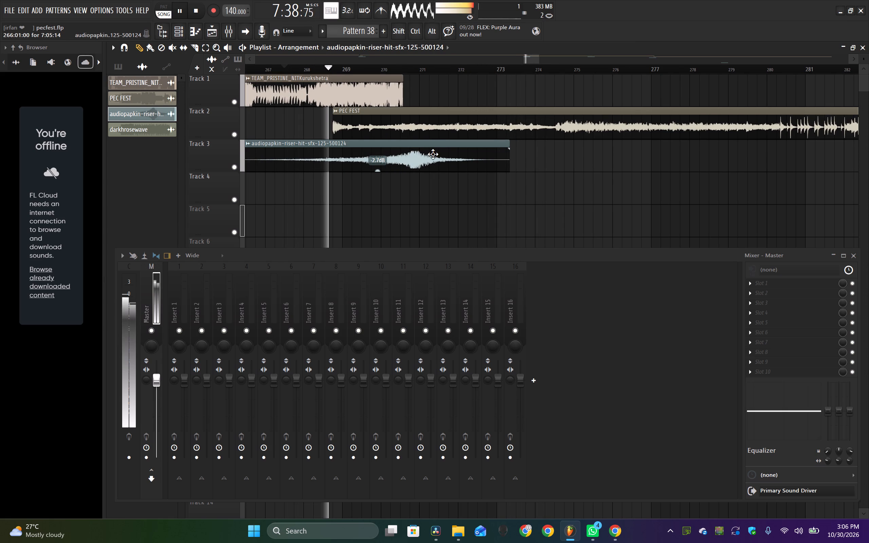
Add a fade-in about half a bar long to the start of the PEC FEST clip on Track 2.
left_click_drag(333, 116, 341, 112)
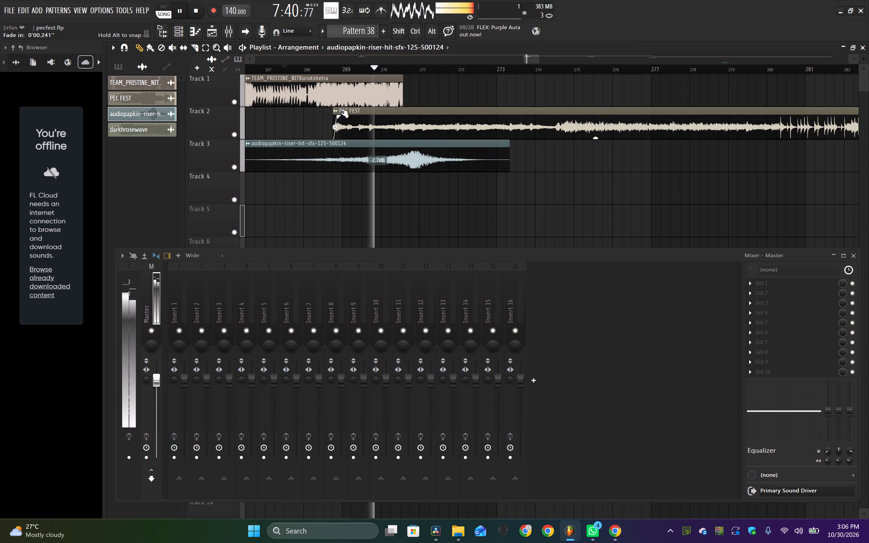
left_click_drag(341, 112, 355, 112)
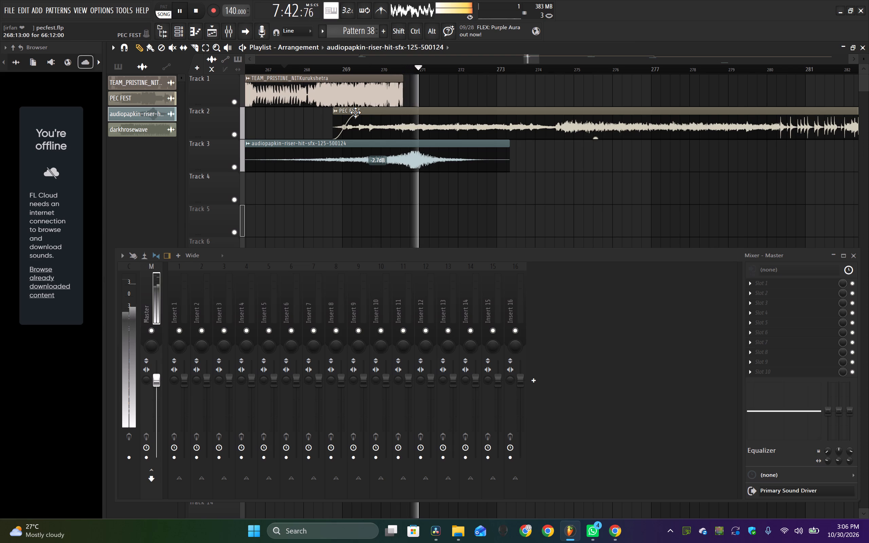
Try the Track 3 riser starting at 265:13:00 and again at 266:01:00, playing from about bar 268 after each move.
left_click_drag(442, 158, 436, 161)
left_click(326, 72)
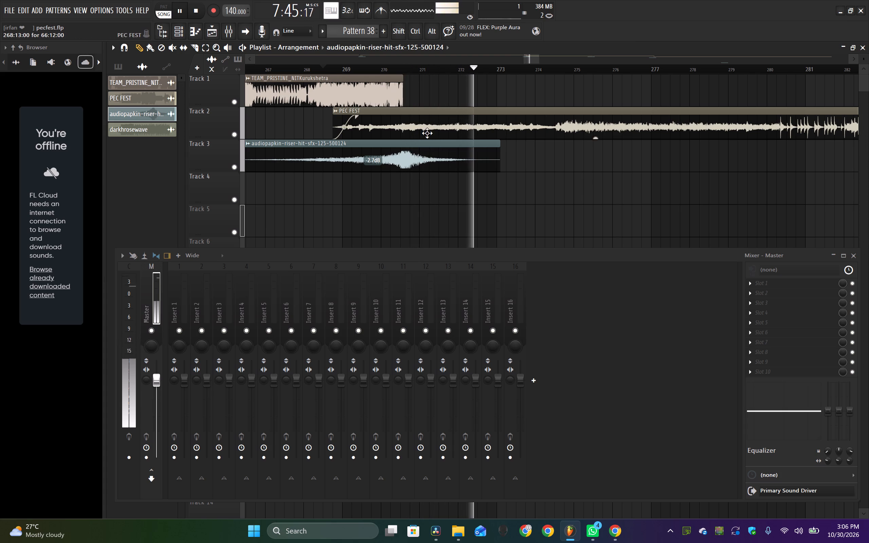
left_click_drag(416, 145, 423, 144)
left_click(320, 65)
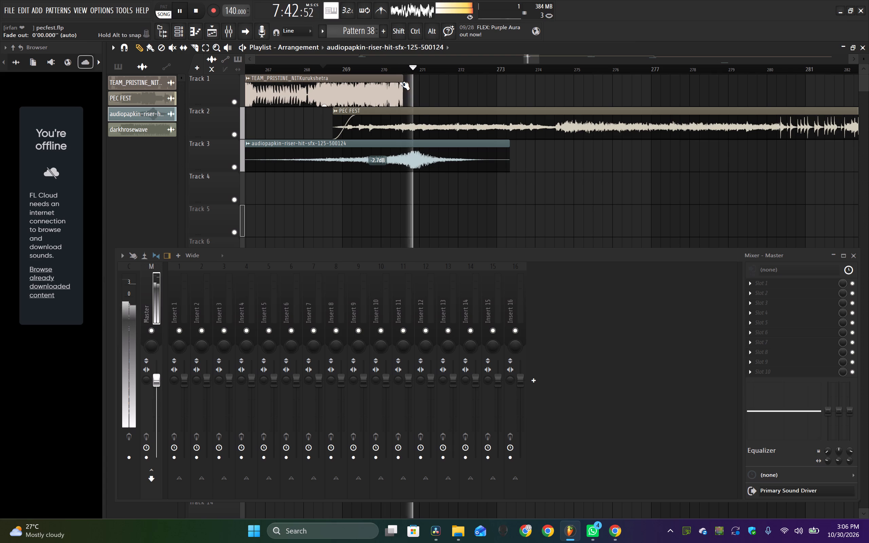
Add a short fade-out to the end of the TEAM_PRISTINE clip on Track 1 and play the transition from about bar 268.
left_click_drag(403, 84, 396, 88)
left_click(321, 65)
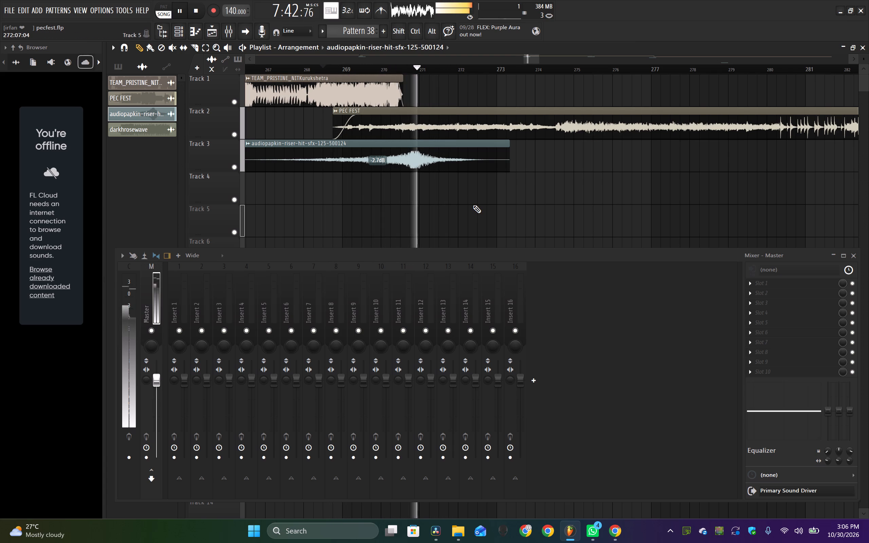
Move the Track 3 riser earlier to start at 265:13:00 and play the transition from about bar 269.
left_click_drag(426, 150, 419, 154)
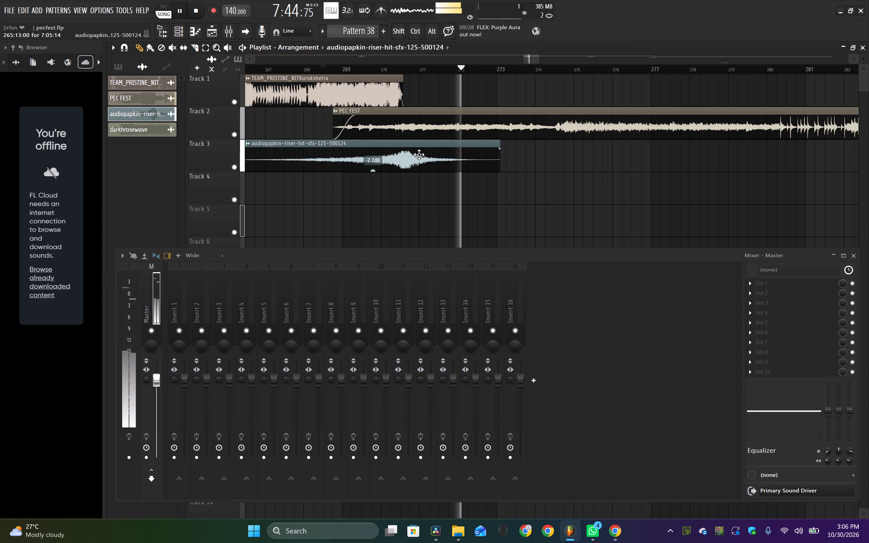
left_click(365, 69)
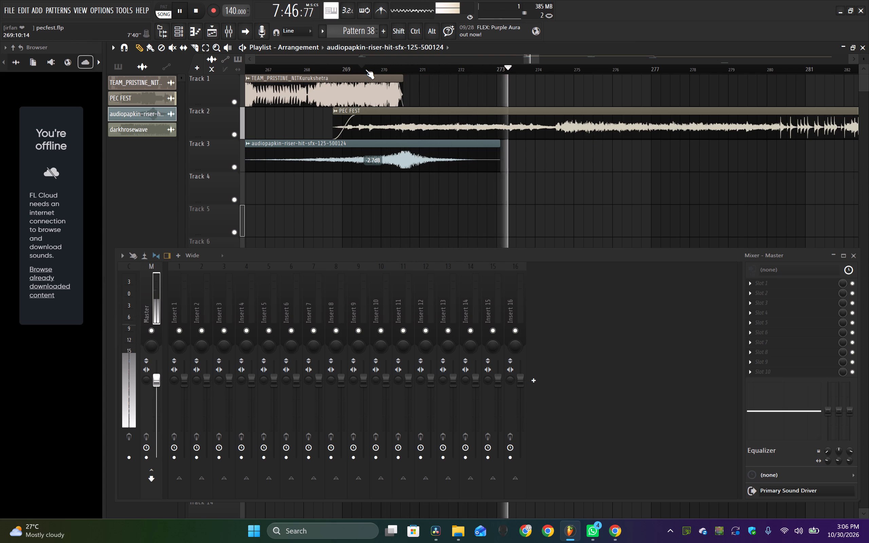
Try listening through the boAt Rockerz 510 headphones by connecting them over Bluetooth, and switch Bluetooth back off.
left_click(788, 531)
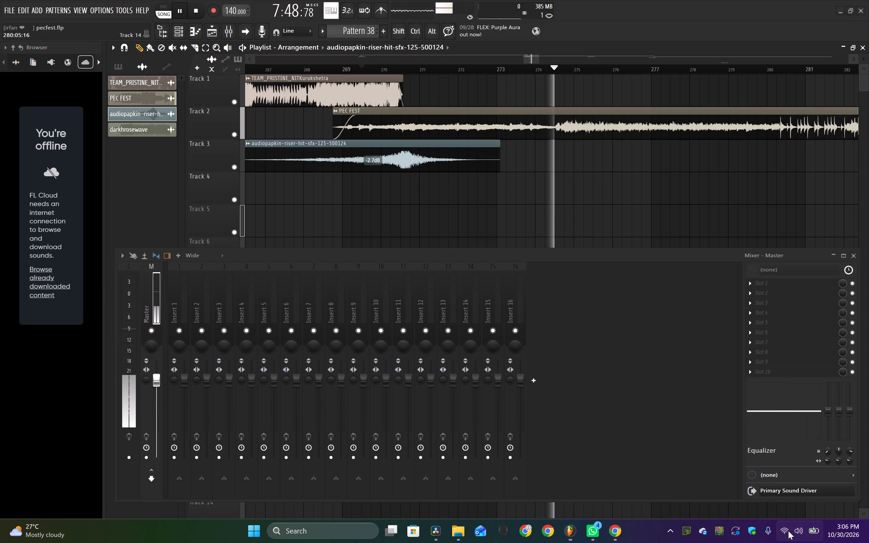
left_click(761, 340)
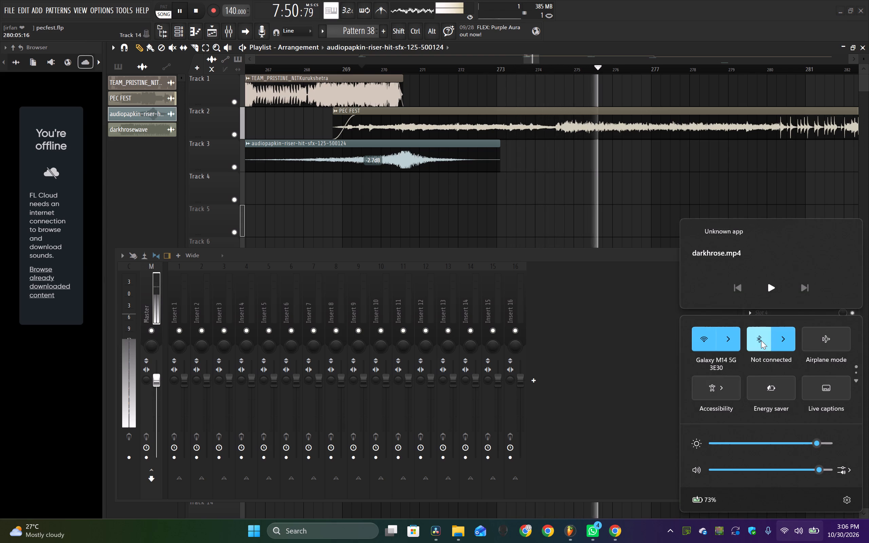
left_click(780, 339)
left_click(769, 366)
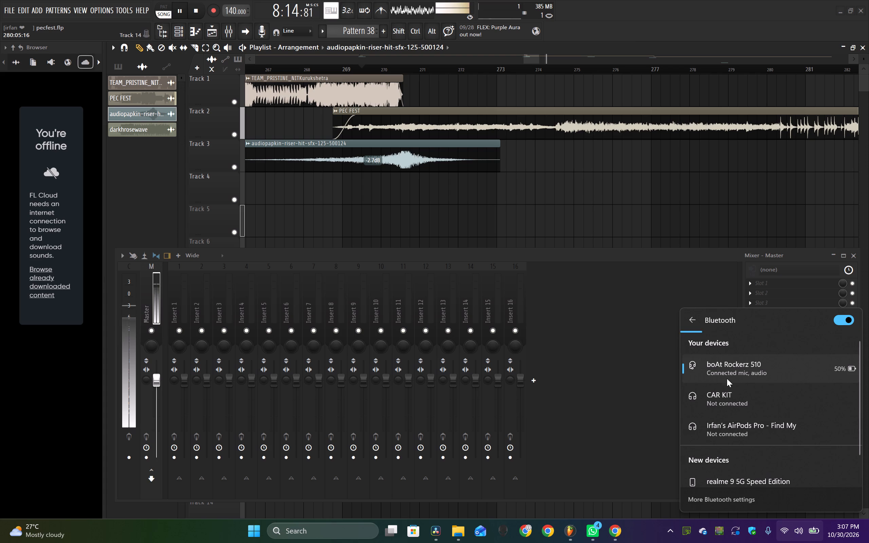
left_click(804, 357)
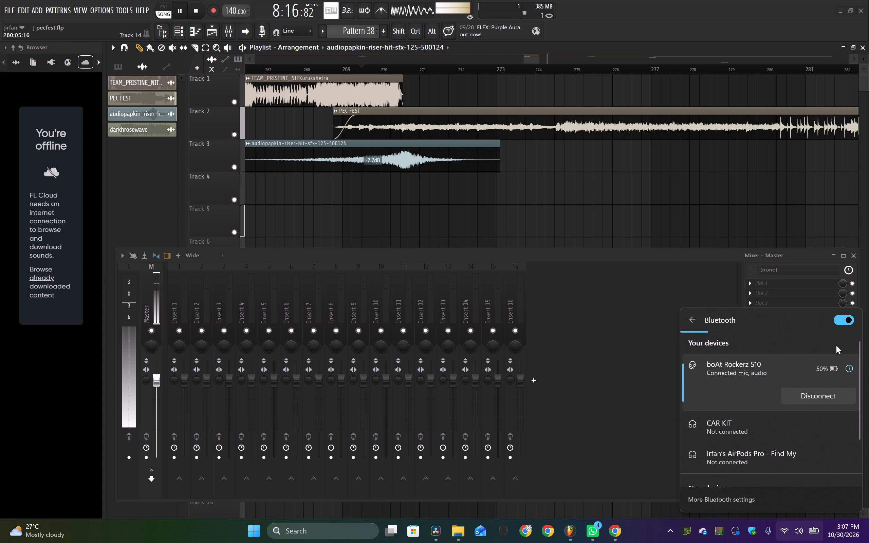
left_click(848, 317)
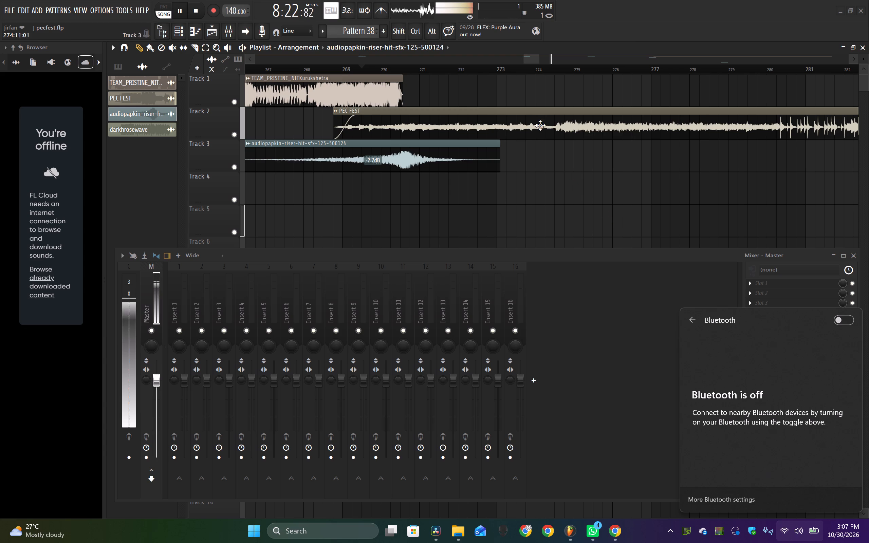
Spot-check playback of the first PEC FEST clip from about bar 308 and from about bar 330.
scroll(654, 176, "down", 7, "ctrl")
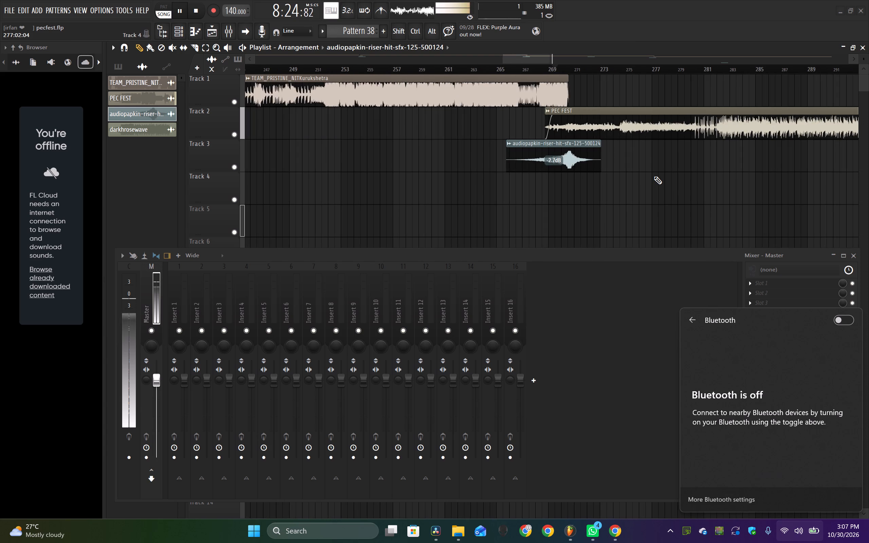
scroll(654, 176, "down", 7, "ctrl")
scroll(654, 176, "left", 2)
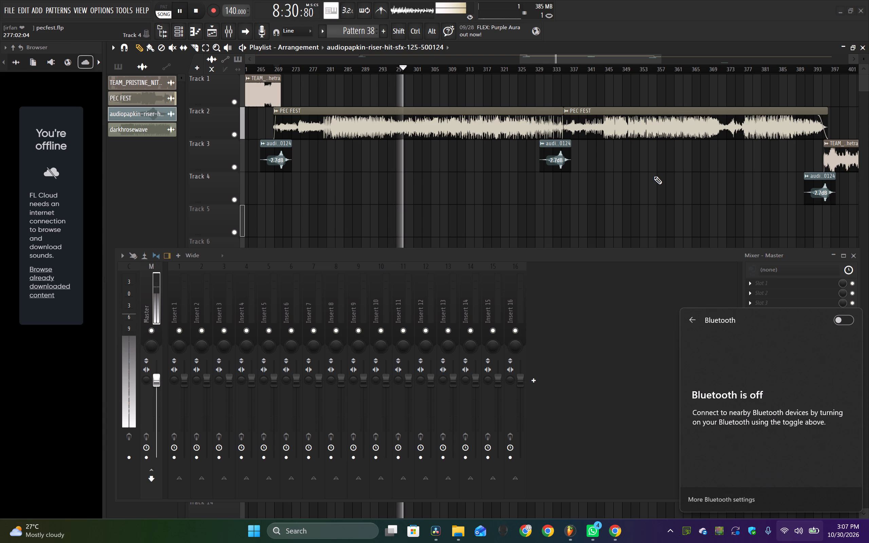
left_click(447, 67)
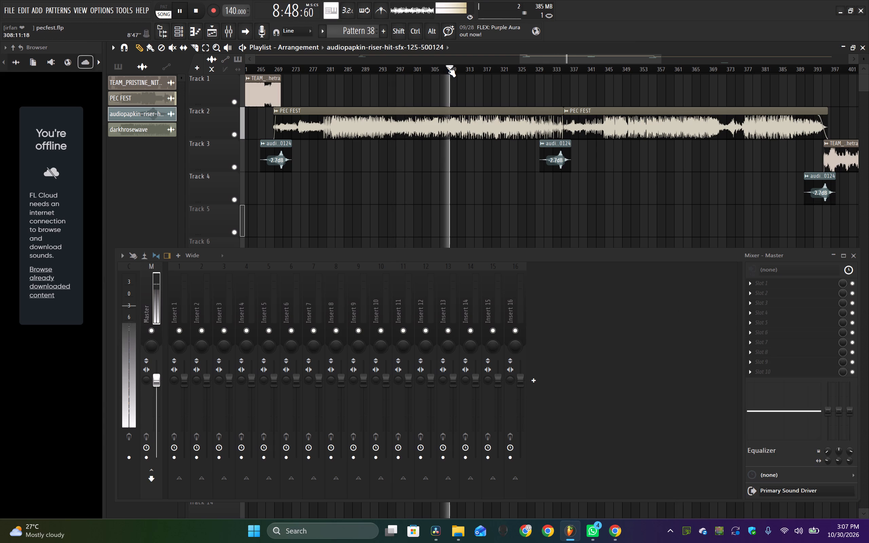
left_click_drag(566, 56, 501, 57)
left_click_drag(565, 60, 566, 60)
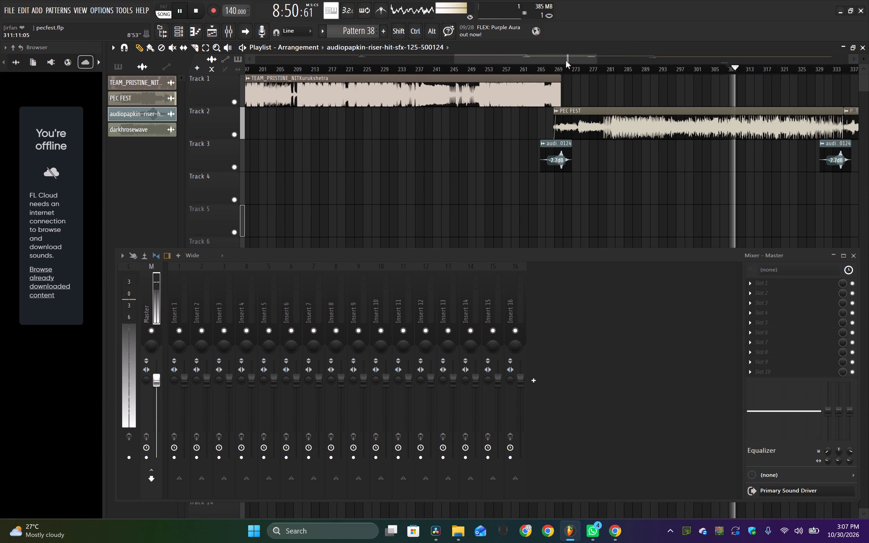
left_click_drag(566, 60, 642, 62)
left_click(496, 70)
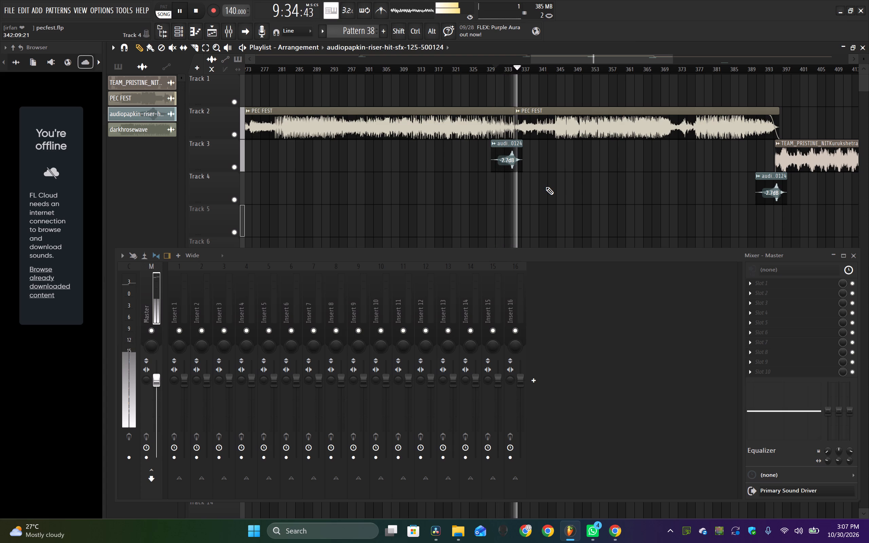
Move the Track 3 riser at the join between the two PEC FEST clips later, to start at 333:01:00.
scroll(492, 188, "up", 12, "ctrl")
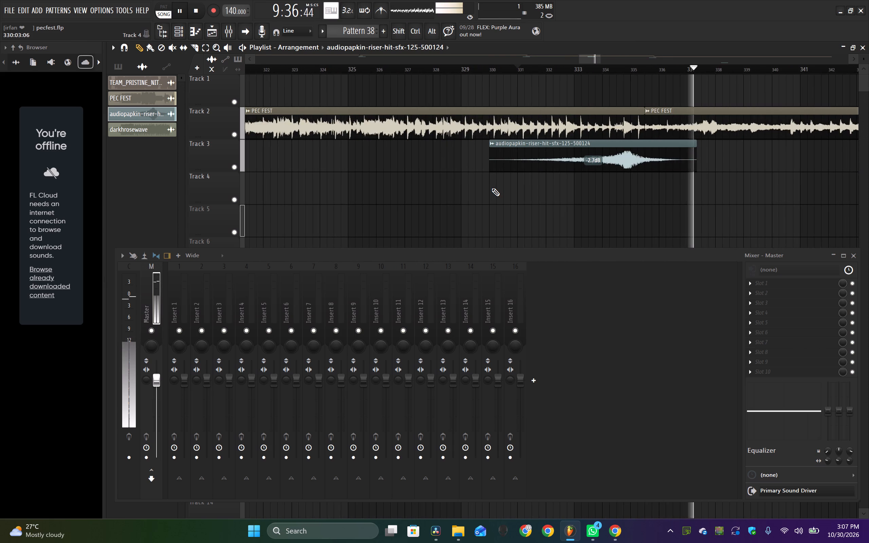
scroll(492, 188, "left", 1)
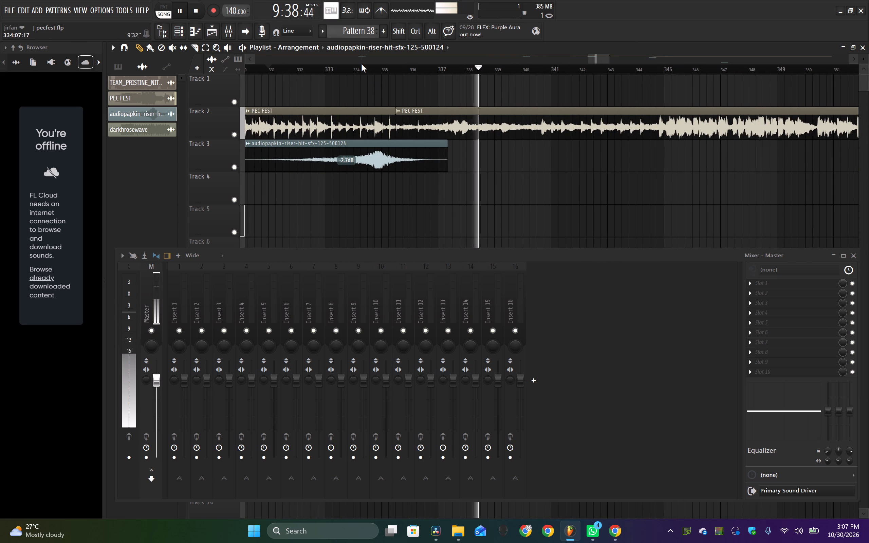
left_click(361, 72)
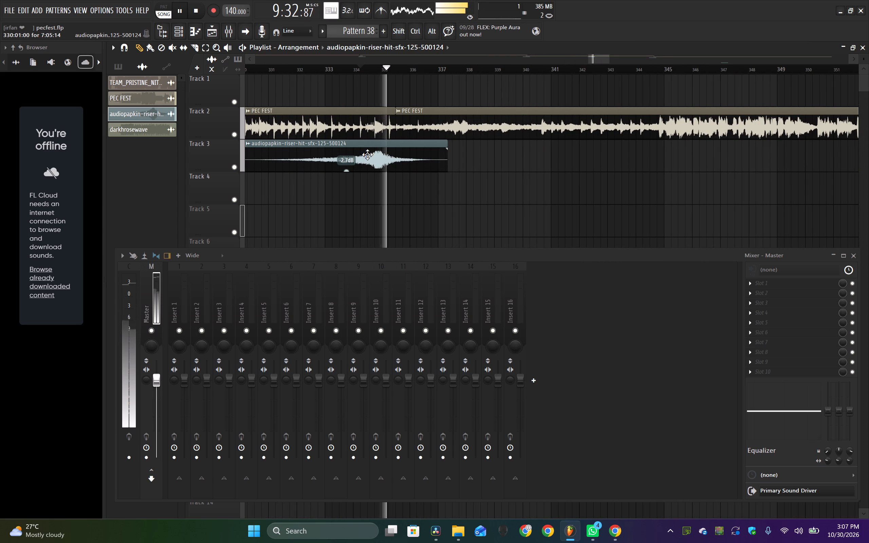
left_click_drag(371, 161, 405, 160)
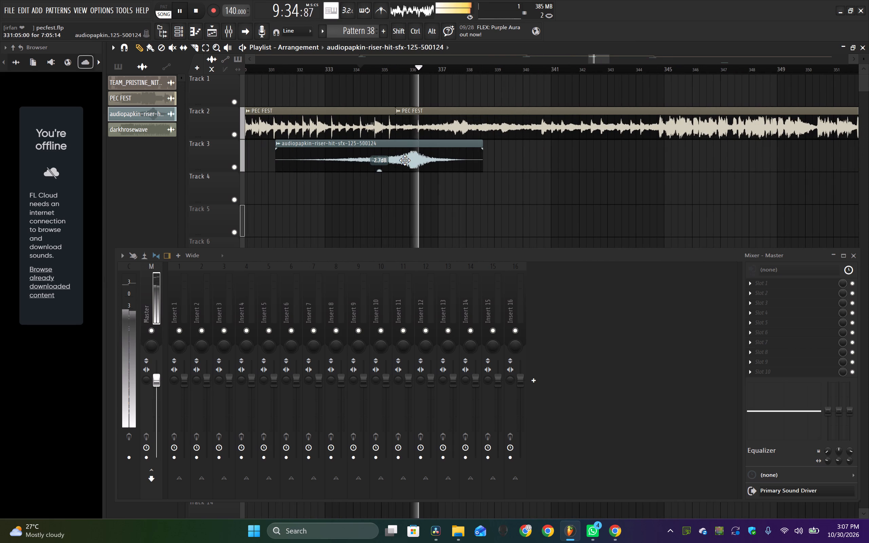
left_click_drag(405, 160, 447, 165)
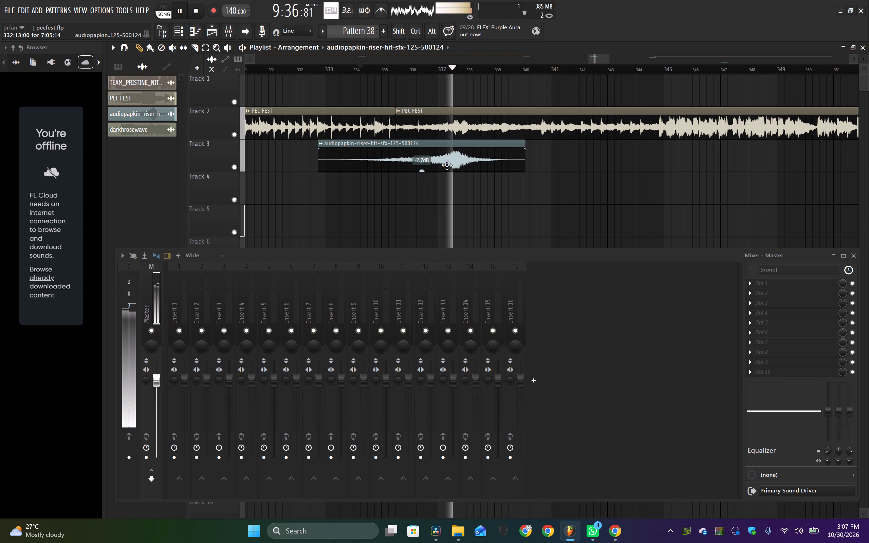
left_click_drag(447, 165, 439, 164)
left_click(286, 70)
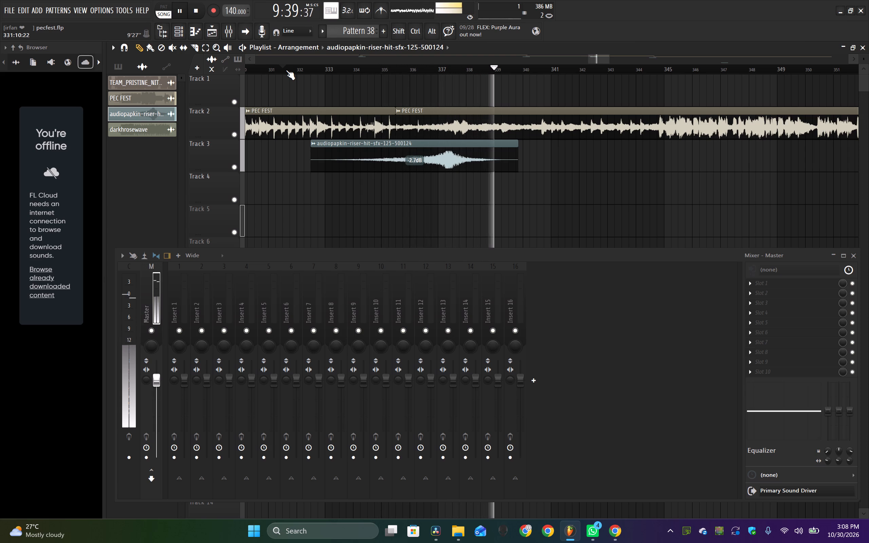
left_click_drag(392, 159, 405, 158)
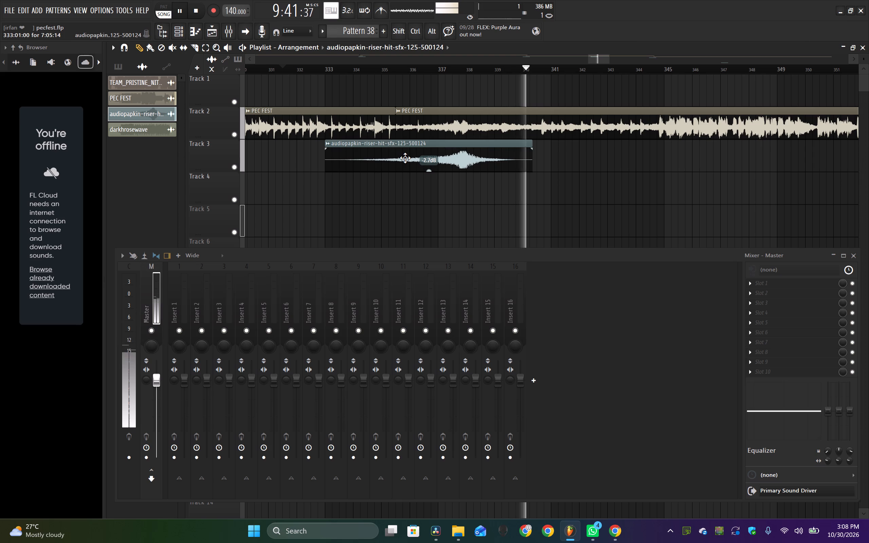
Play the join between the PEC FEST clips from about bar 333 and bar 336, replay from bar 333, and stop playback.
left_click(341, 68)
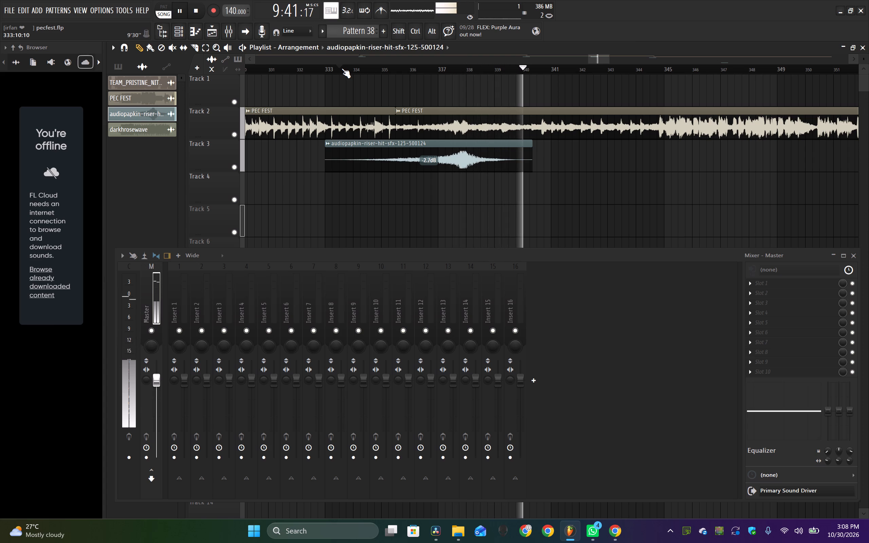
left_click(415, 69)
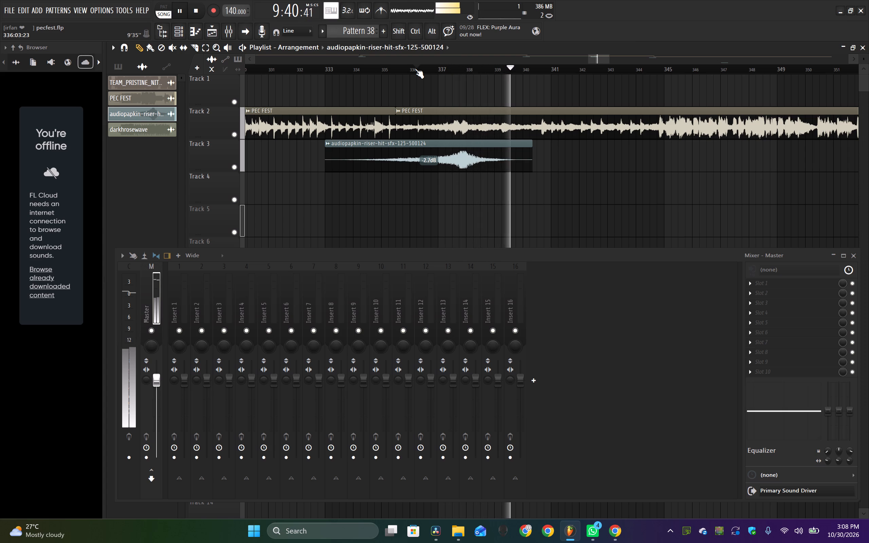
left_click(340, 68)
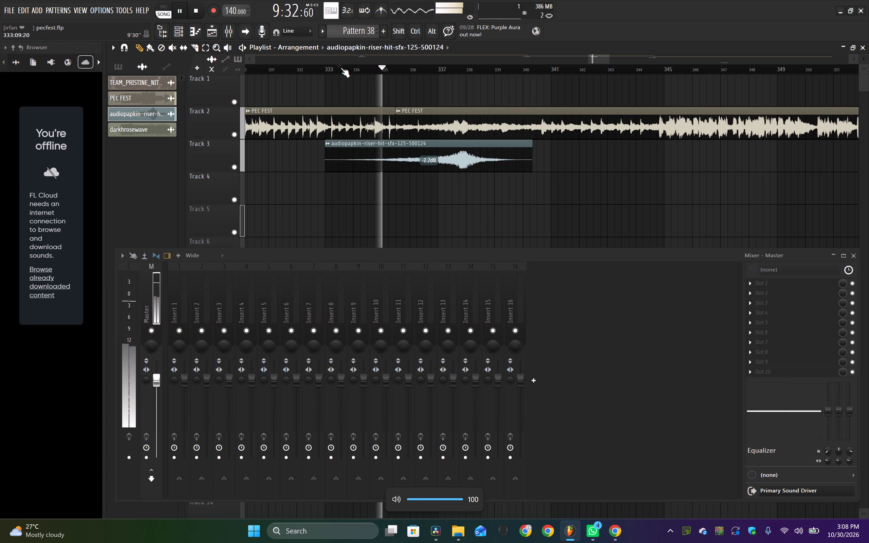
key("space")
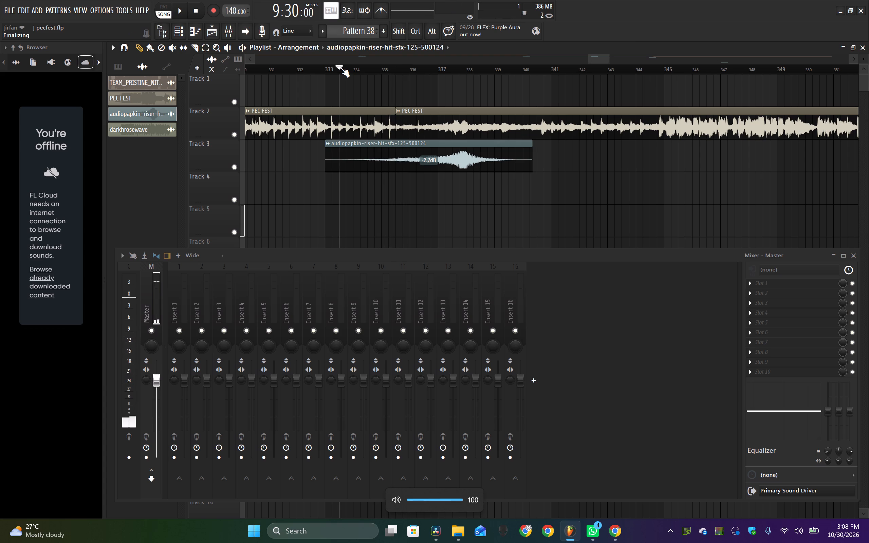
Turn Bluetooth on and reconnect the boAt Rockerz 510 headphones.
left_click(805, 521)
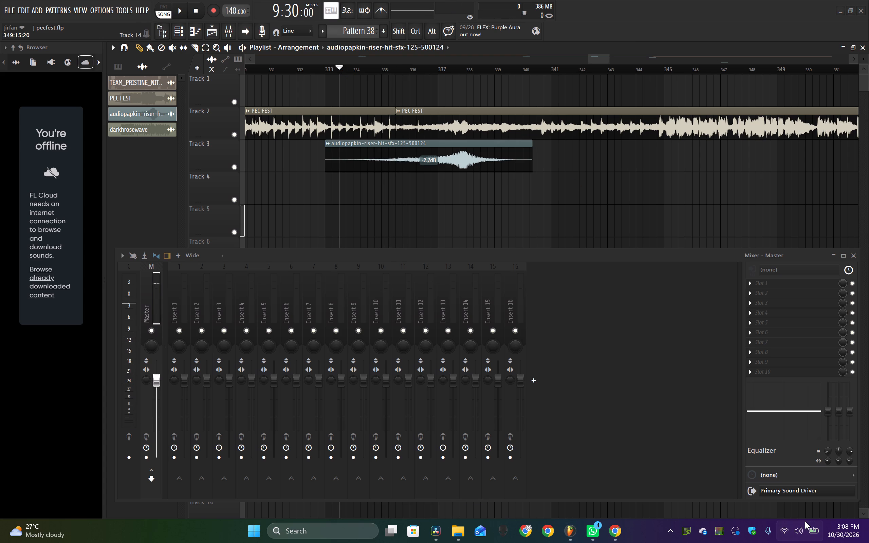
left_click(799, 542)
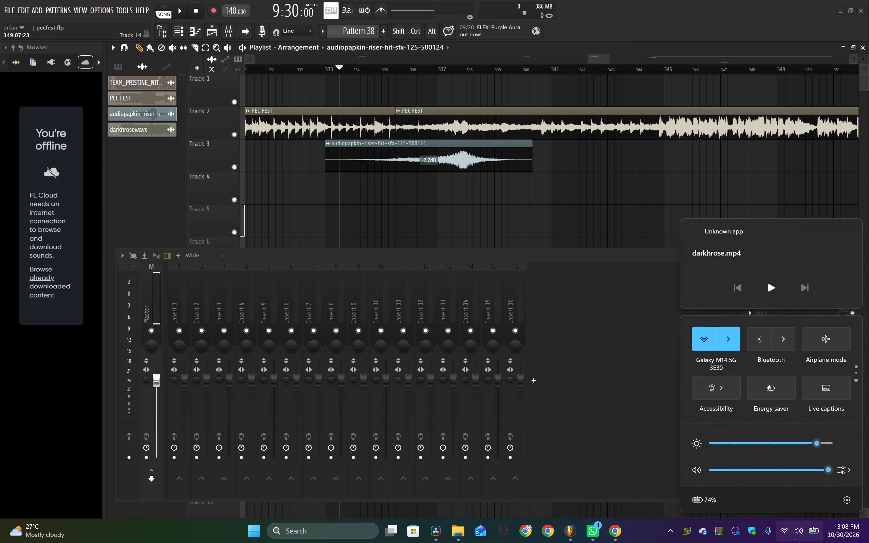
left_click(760, 341)
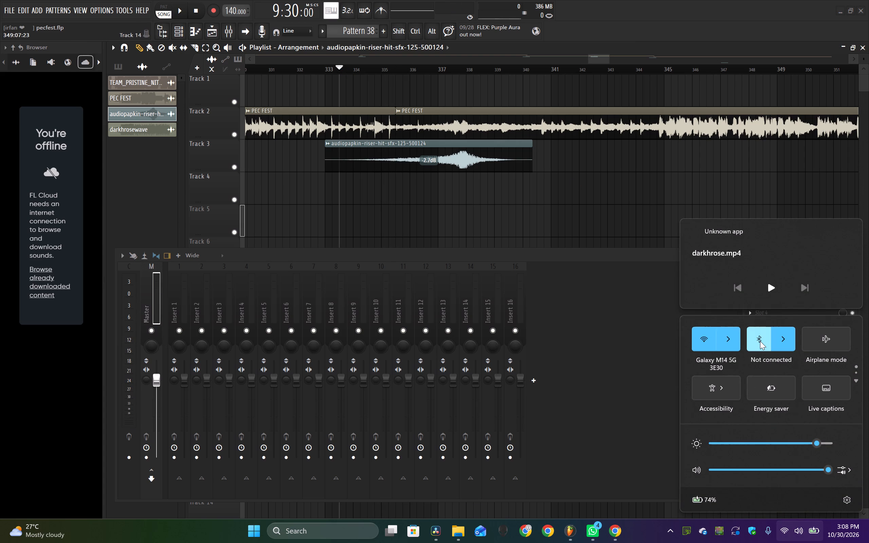
left_click(785, 339)
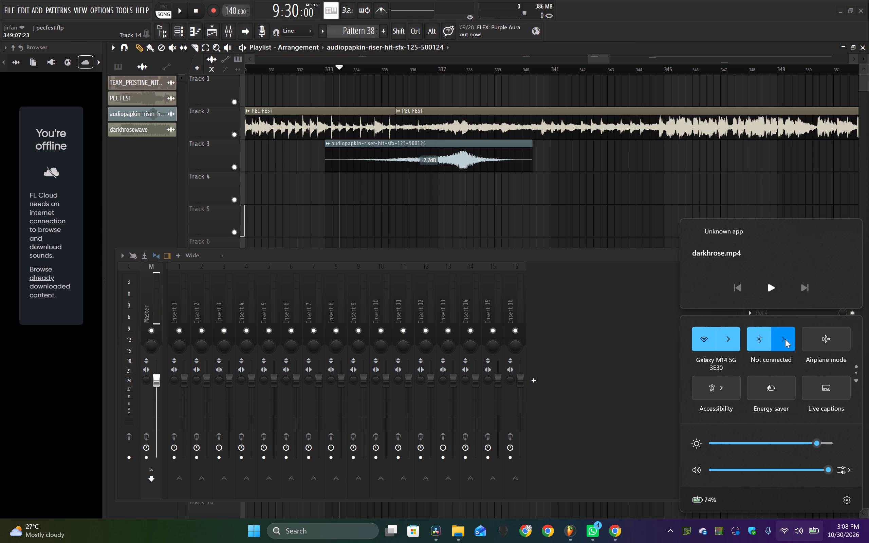
left_click(743, 405)
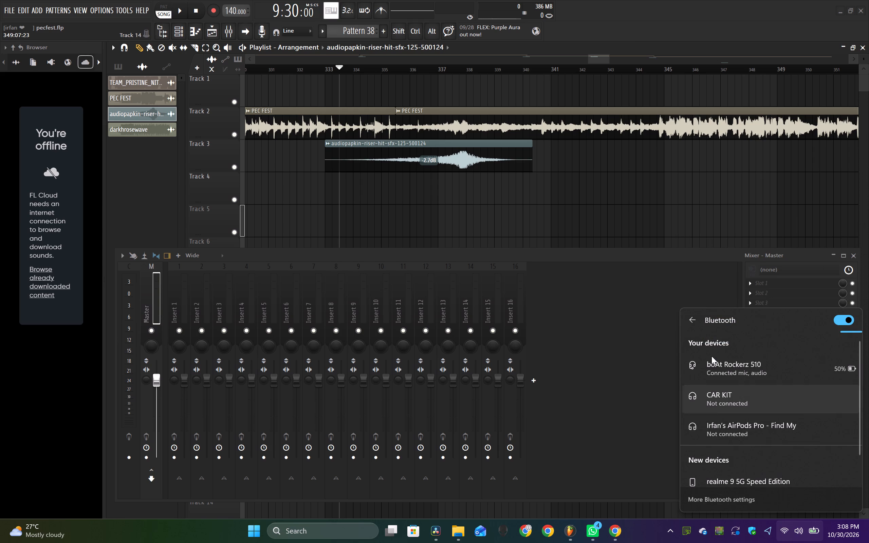
Resume playback from the join between the two PEC FEST clips and close the Mixer.
left_click(177, 8)
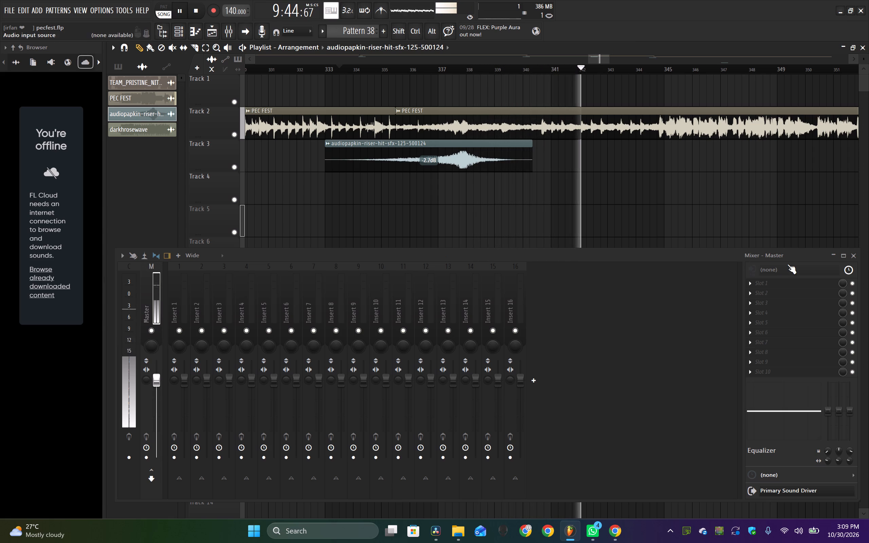
left_click(854, 250)
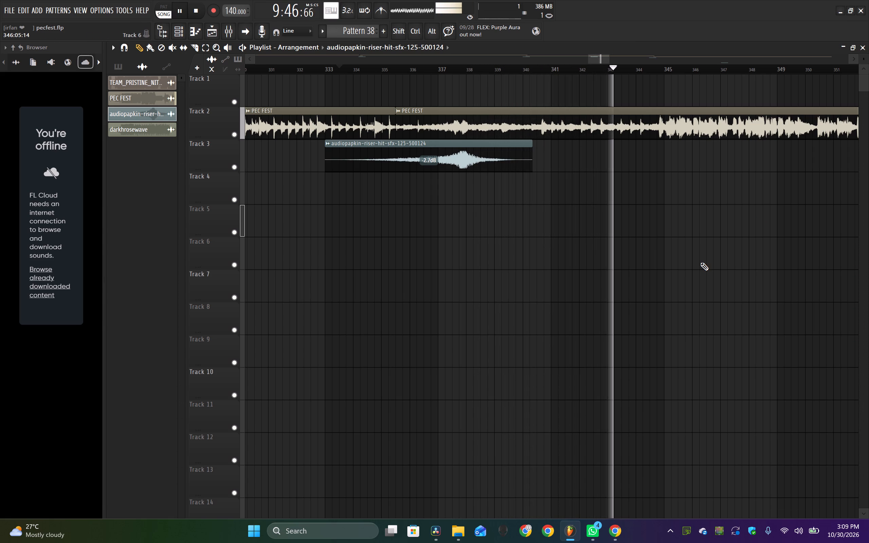
Spot-check the second PEC FEST clip from about bars 366 and 384, and its transition into TEAM_PRISTINE from about bars 394 and 393.
scroll(700, 262, "down", 7, "ctrl")
scroll(700, 262, "left", 1)
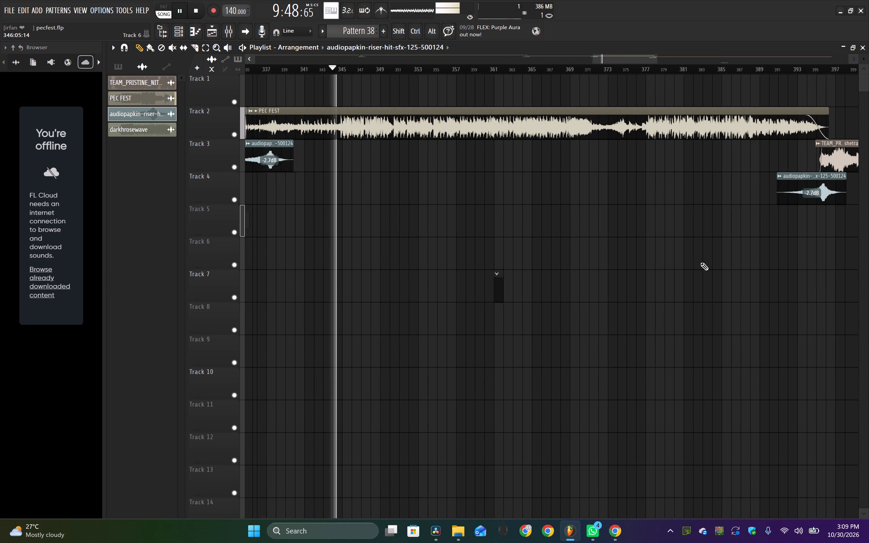
scroll(700, 262, "left", 1)
left_click(551, 64)
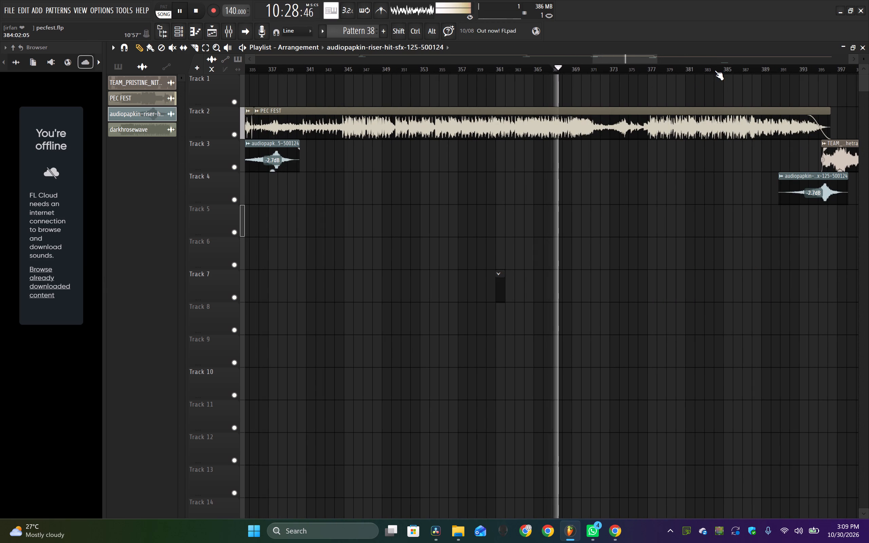
left_click(715, 70)
scroll(728, 250, "left", 2)
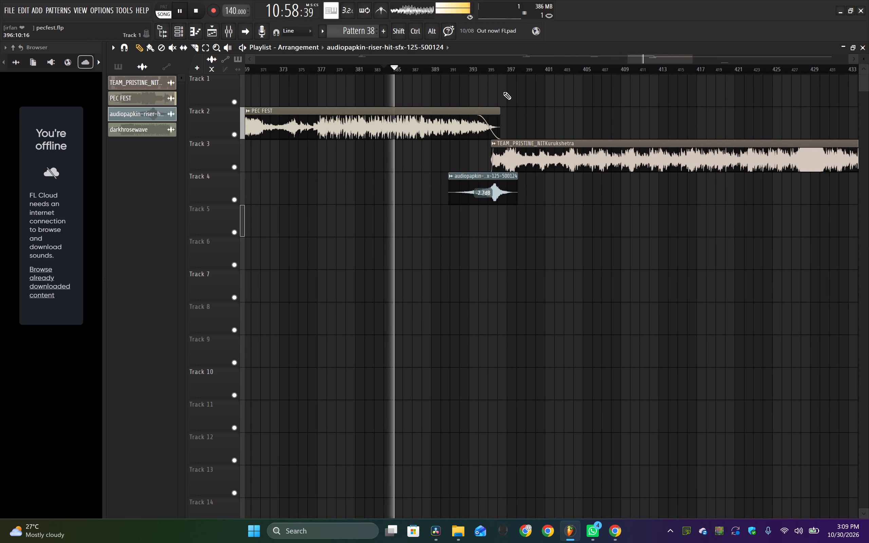
left_click(482, 74)
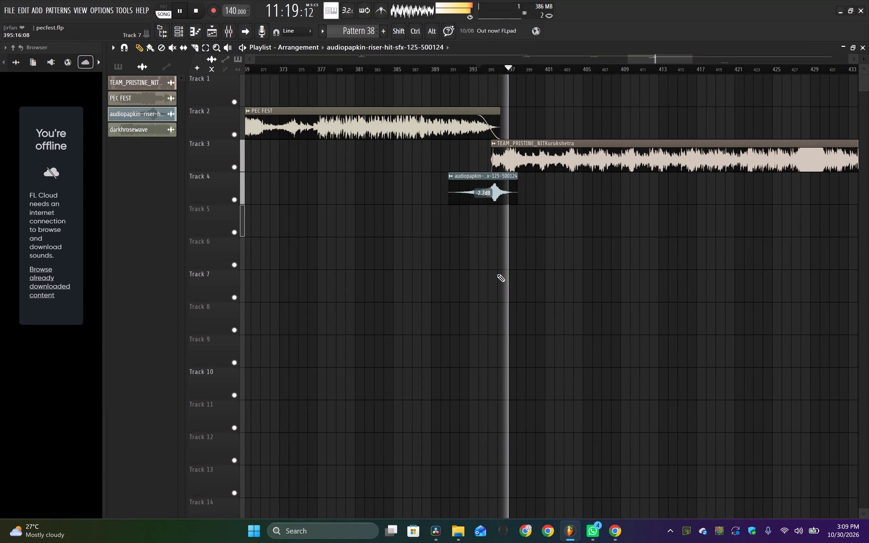
scroll(497, 274, "up", 7, "ctrl")
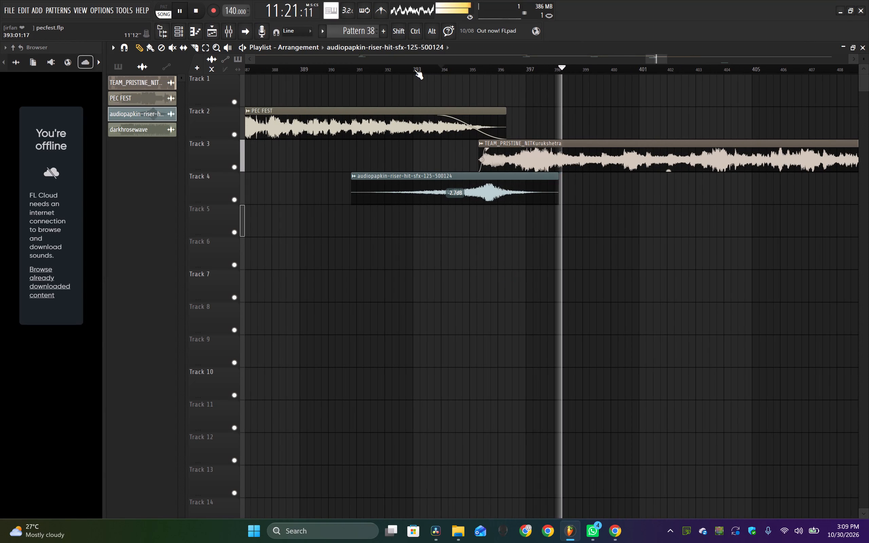
left_click(414, 70)
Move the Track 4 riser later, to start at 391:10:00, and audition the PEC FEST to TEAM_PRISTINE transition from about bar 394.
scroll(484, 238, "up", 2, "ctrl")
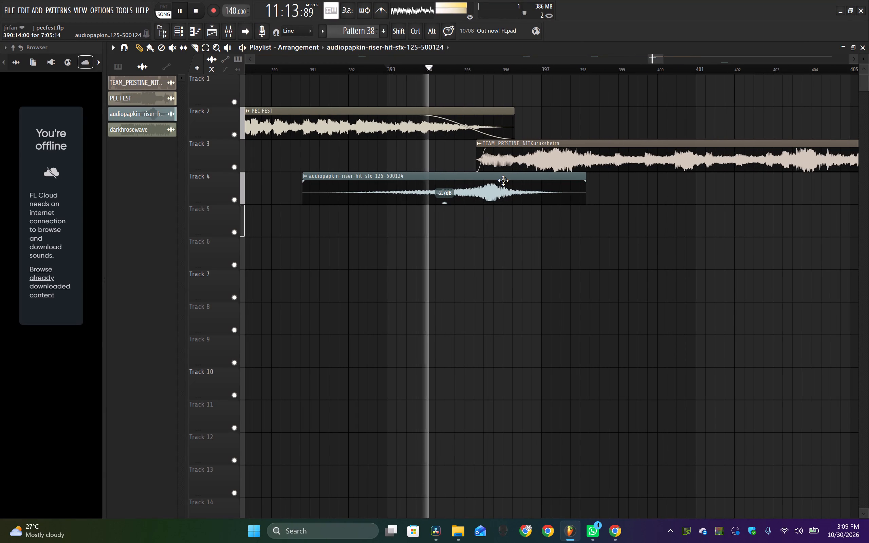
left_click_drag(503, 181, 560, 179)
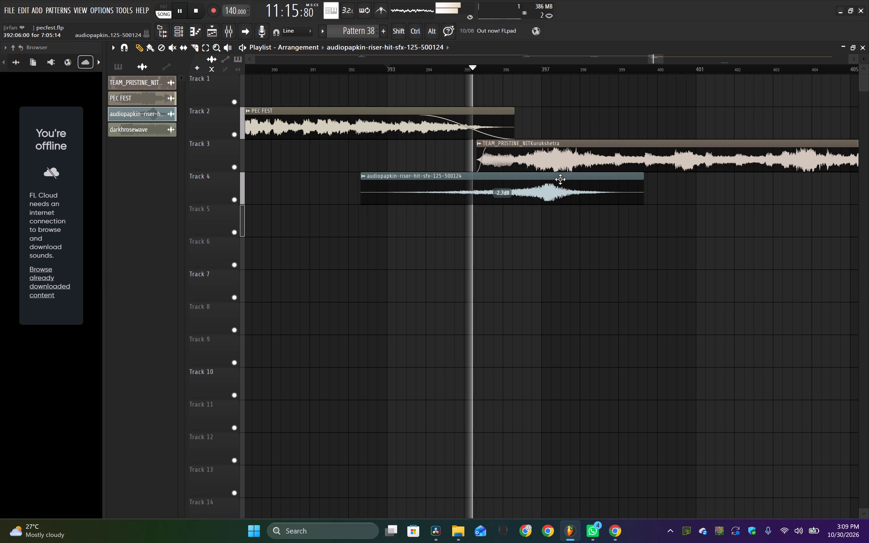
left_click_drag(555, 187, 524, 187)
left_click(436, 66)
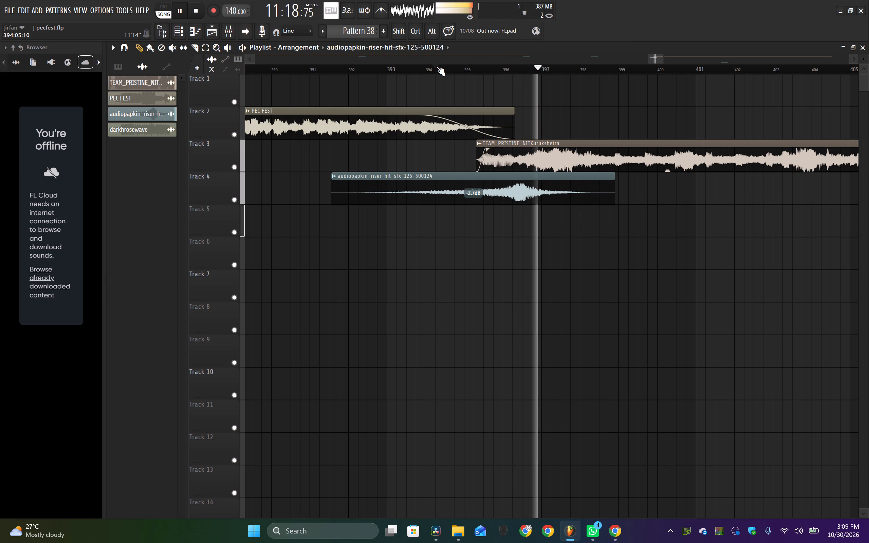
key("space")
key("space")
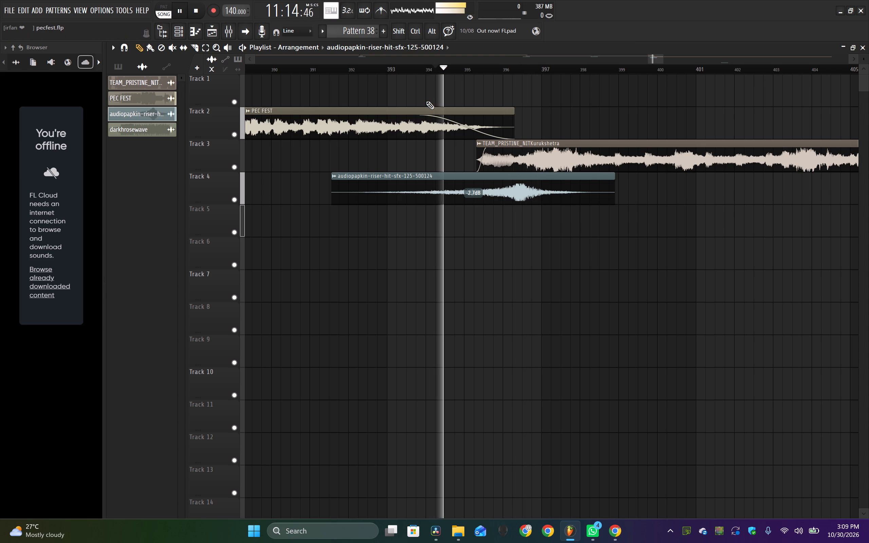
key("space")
Move the TEAM_PRISTINE clip on Track 3 earlier, to start about halfway through bar 394, lengthening its overlap with PEC FEST.
left_click_drag(532, 161, 519, 159)
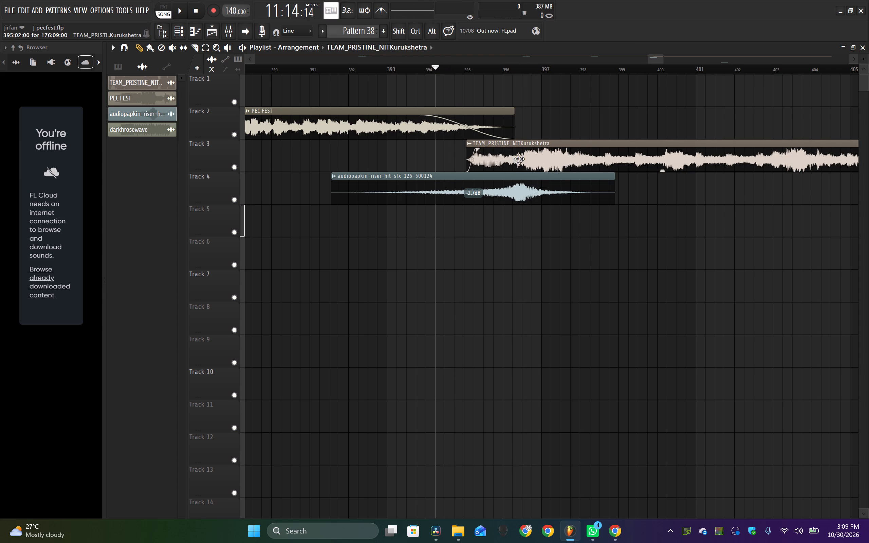
left_click_drag(519, 159, 499, 158)
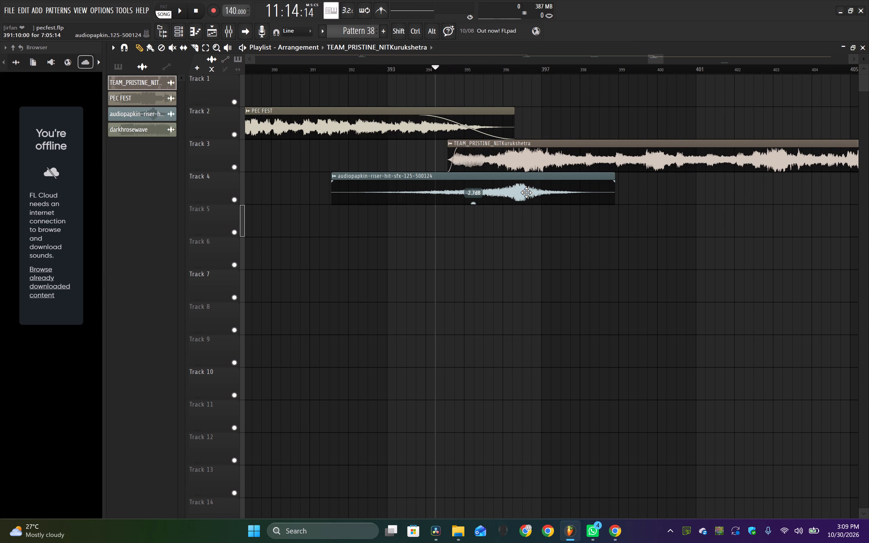
Move the Track 4 riser earlier, to start at 390:02:00, auditioning the transition from about bar 393.
left_click_drag(526, 192, 486, 191)
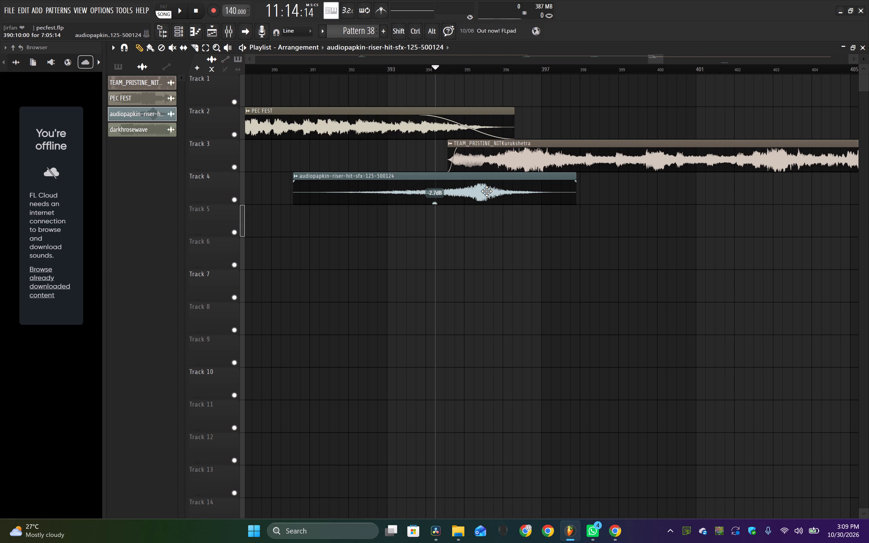
left_click(402, 72)
key("space")
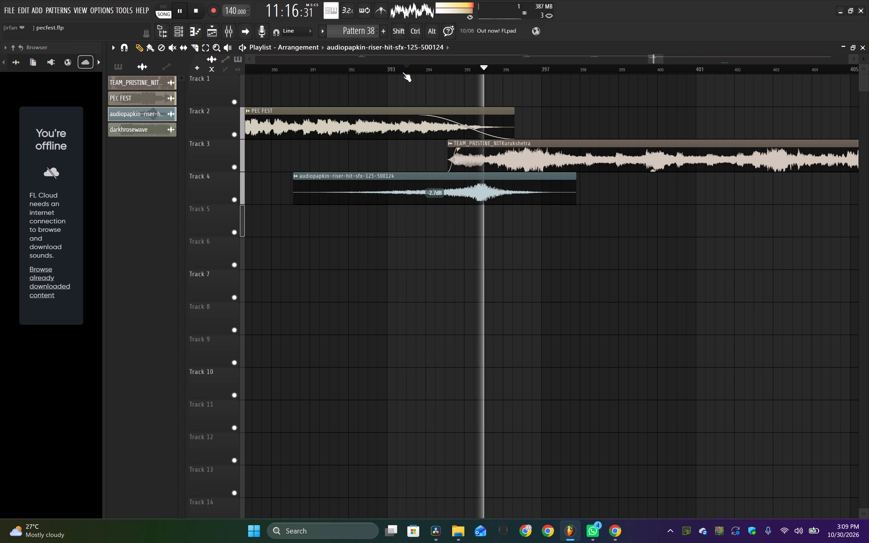
left_click(402, 72)
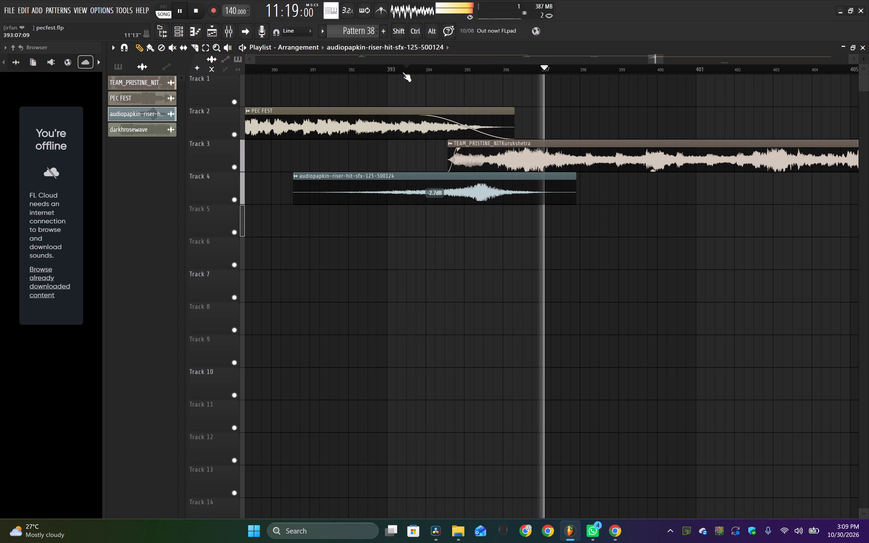
left_click_drag(495, 184, 476, 186)
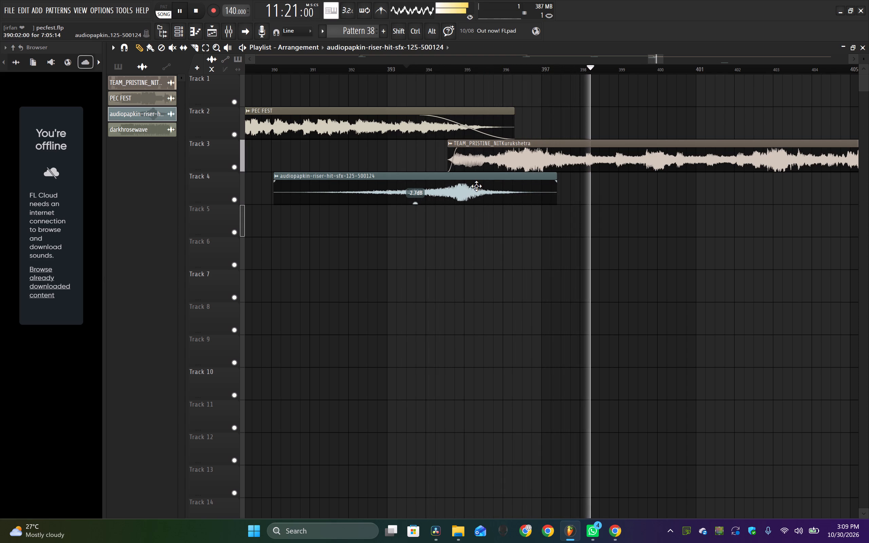
left_click(407, 71)
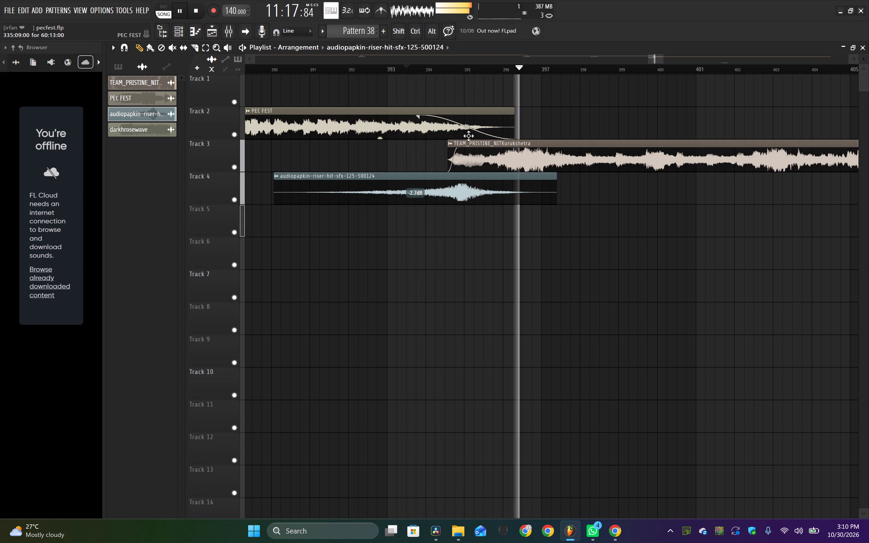
Bend the second PEC FEST clip's fade-out curve to about -34% tension, auditioning the transition from about bar 393.
left_click_drag(467, 128, 465, 143)
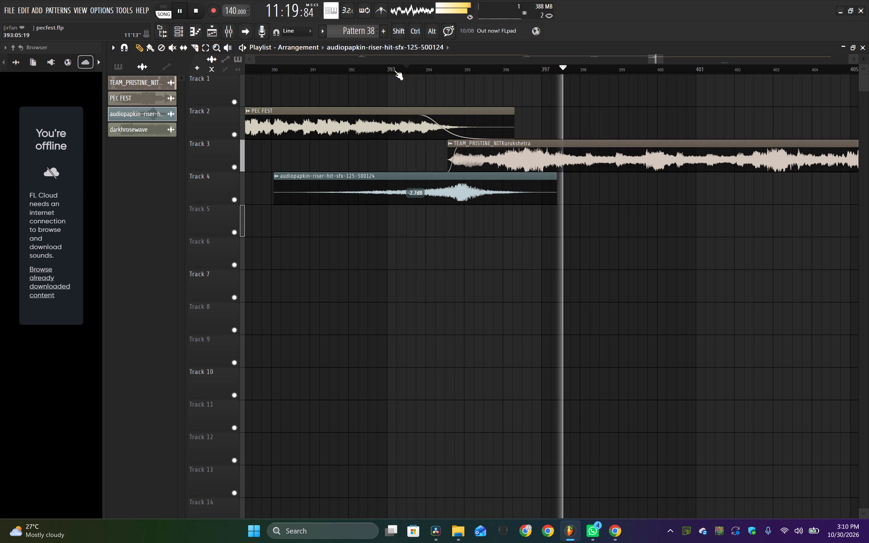
left_click(395, 70)
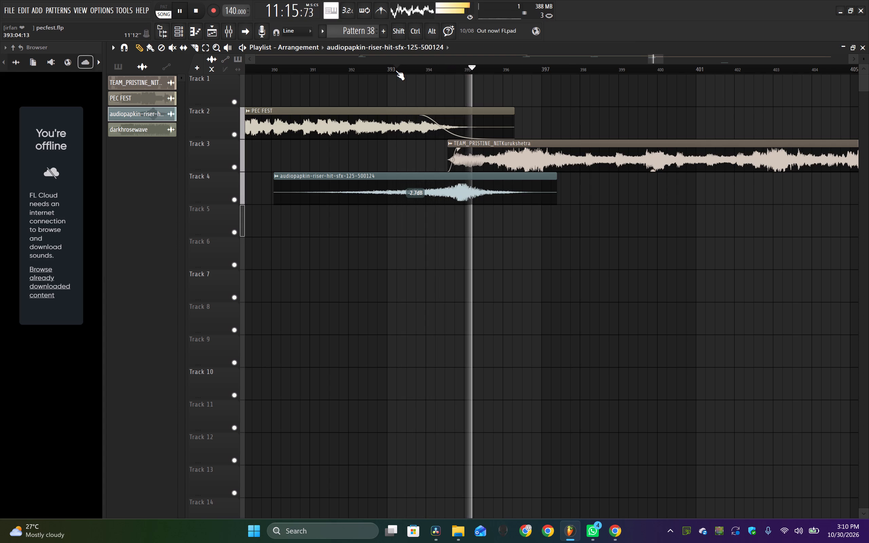
left_click(395, 70)
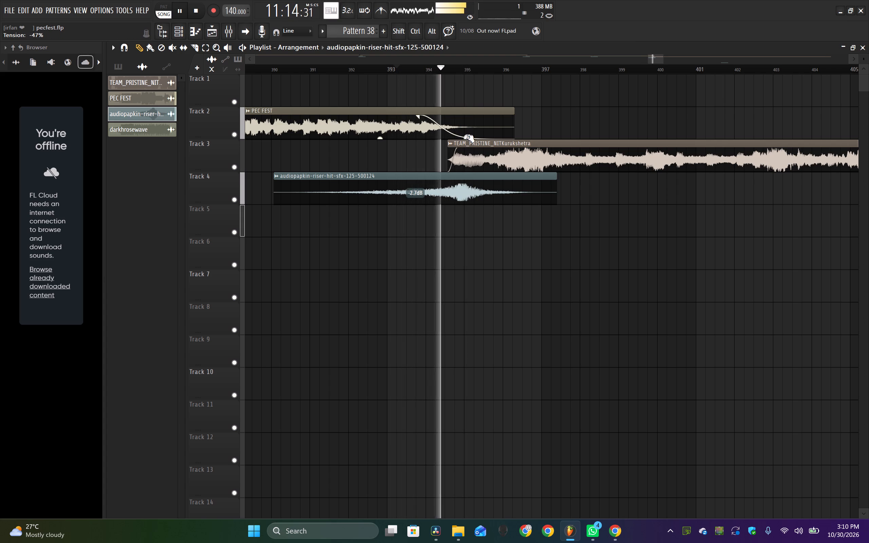
left_click_drag(467, 137, 469, 131)
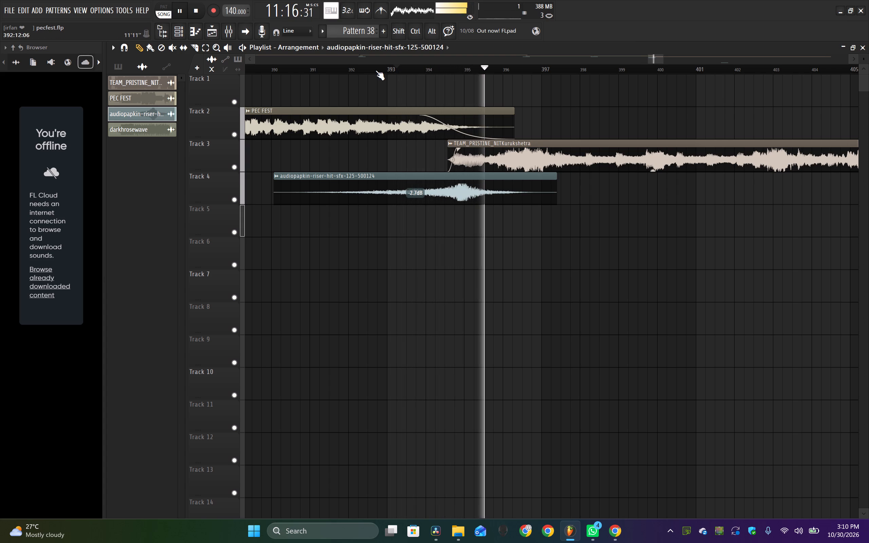
left_click(375, 70)
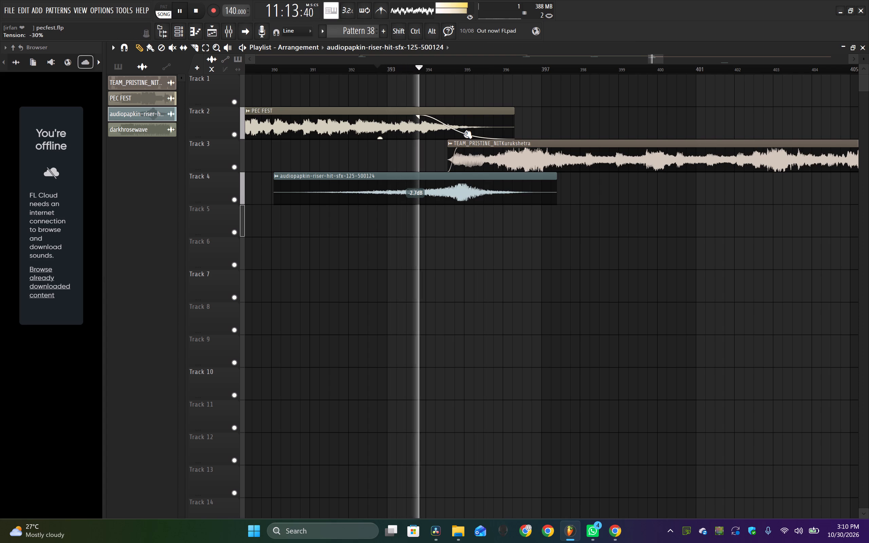
left_click(465, 133)
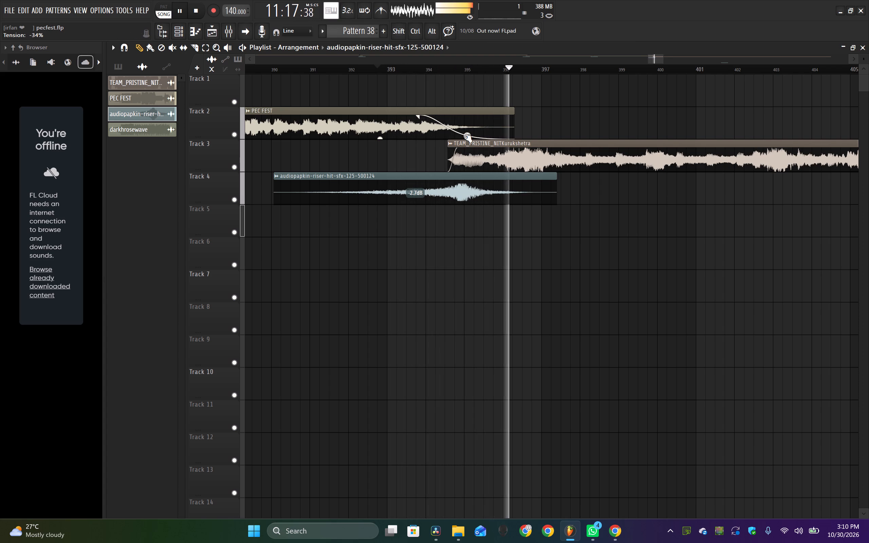
Delete the muted riser clip on Track 10 at about bar 461.
scroll(509, 250, "down", 6, "ctrl")
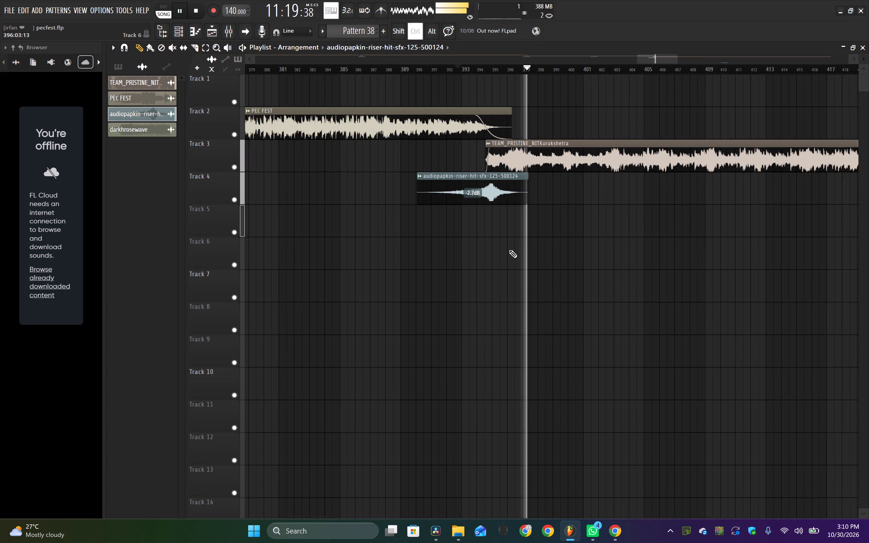
scroll(509, 250, "down", 1, "ctrl")
scroll(509, 250, "left", 1)
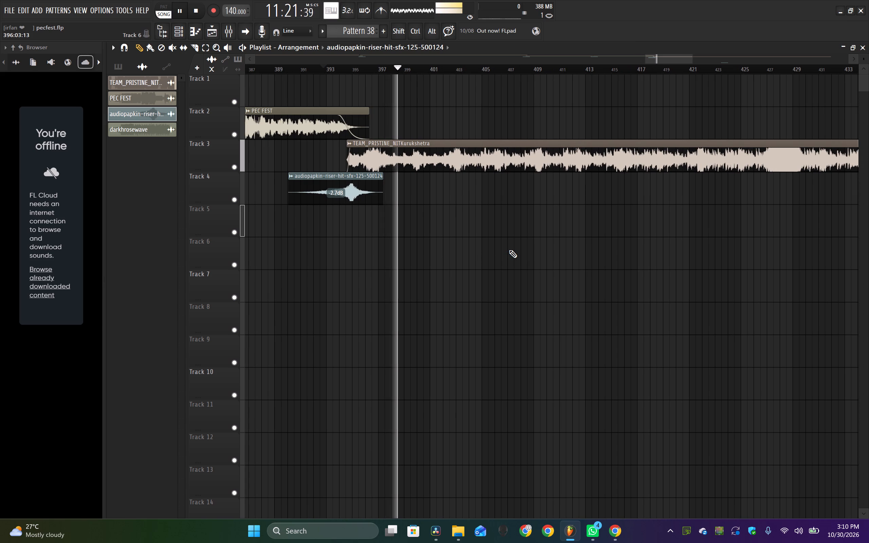
scroll(509, 250, "down", 4, "ctrl")
scroll(509, 250, "left", 1)
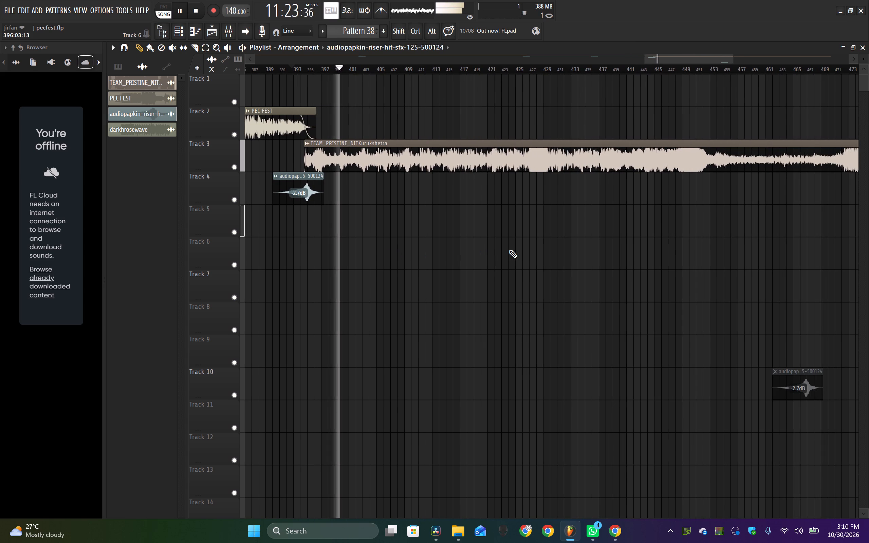
scroll(509, 250, "down", 3, "ctrl")
right_click_drag(657, 322, 690, 392)
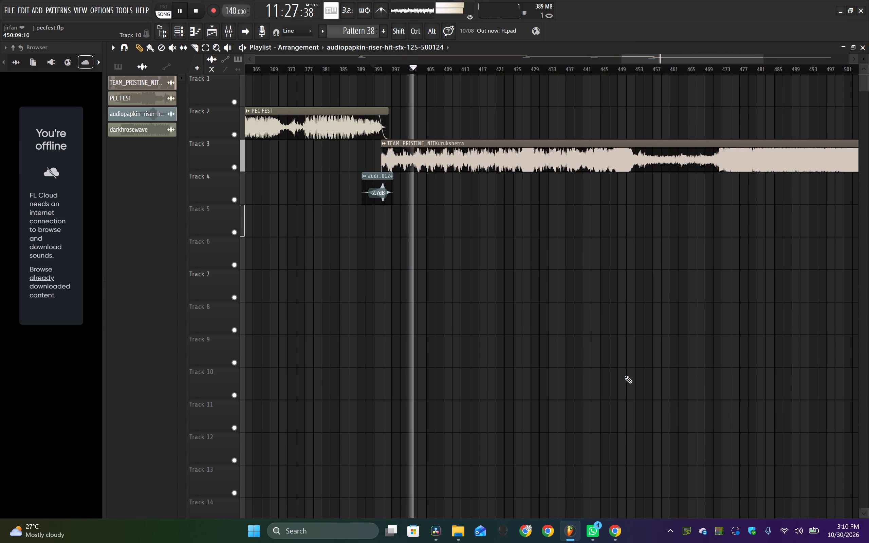
Look over the TEAM_PRISTINE clip through to its end during playback, return to its PEC FEST join, and stop playback.
scroll(624, 375, "left", 1)
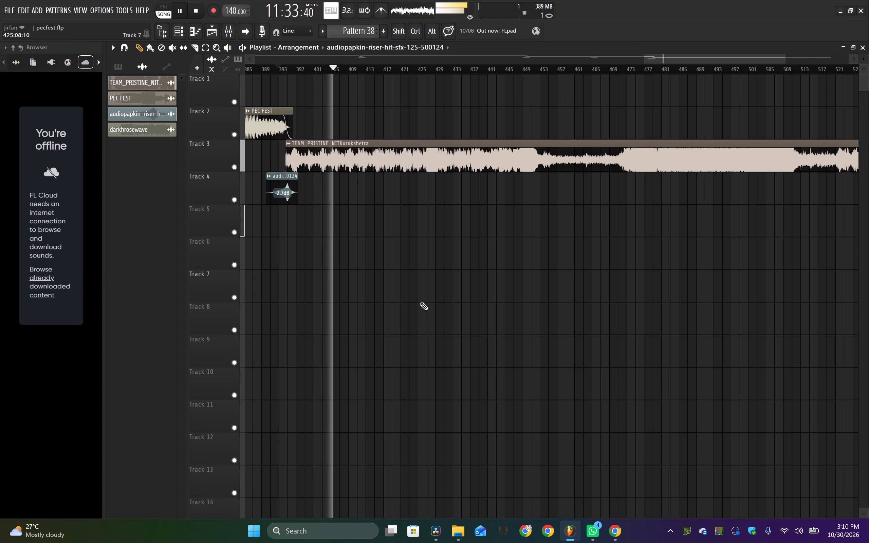
scroll(420, 302, "left", 1)
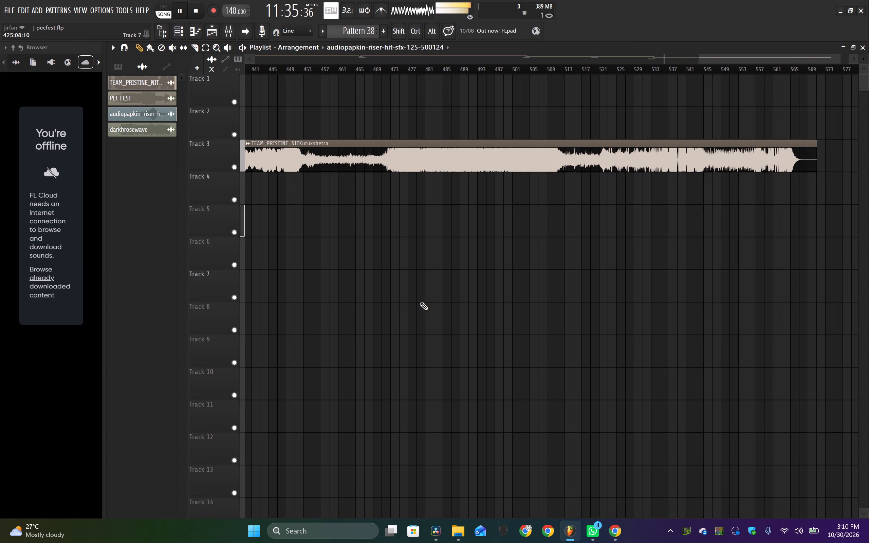
scroll(420, 302, "right", 1)
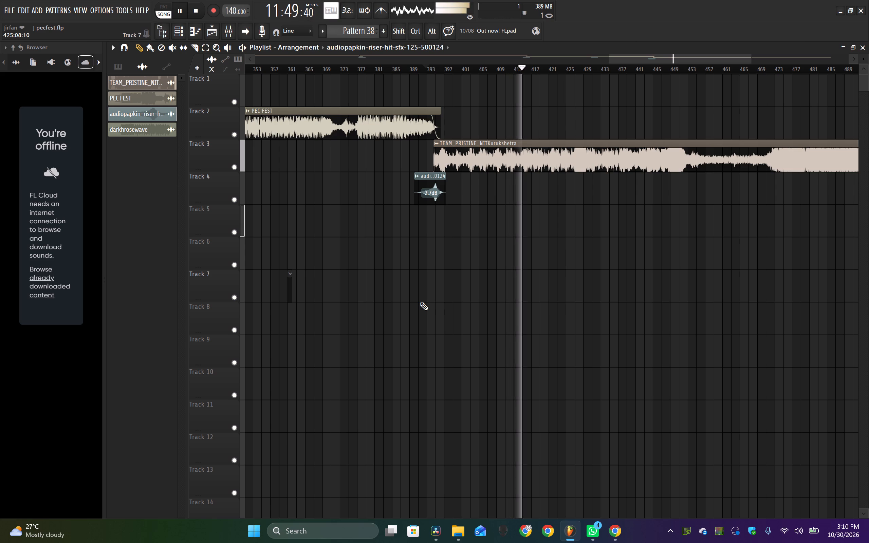
key("space")
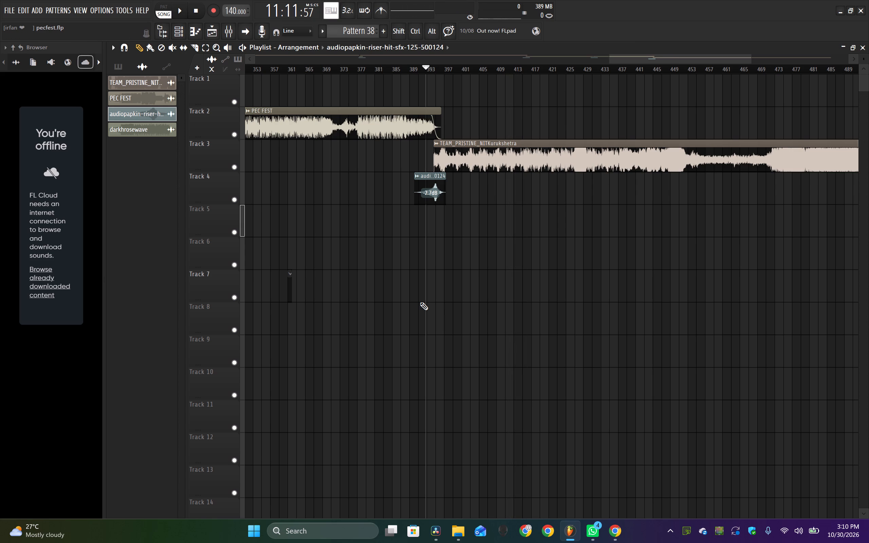
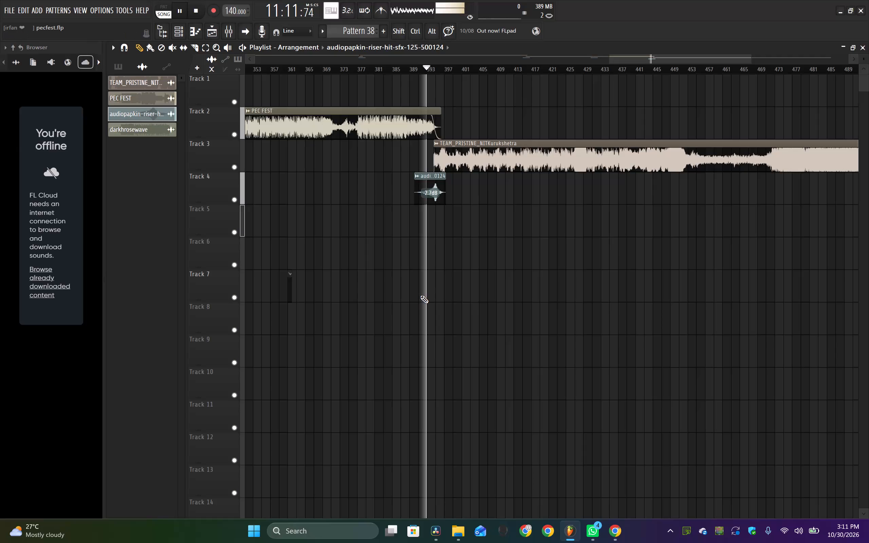
Stop playback and look over the arrangement from the second PEC FEST join back to its beginning.
key("space")
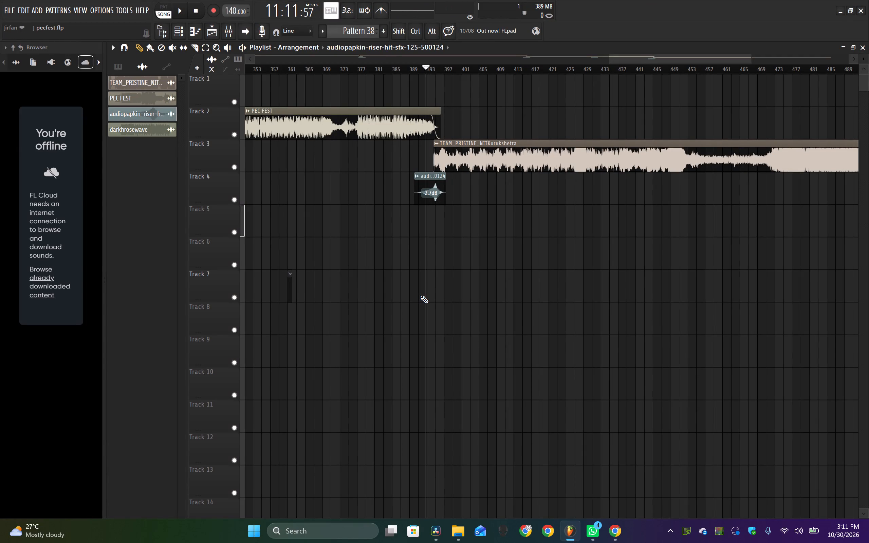
scroll(420, 295, "right", 3)
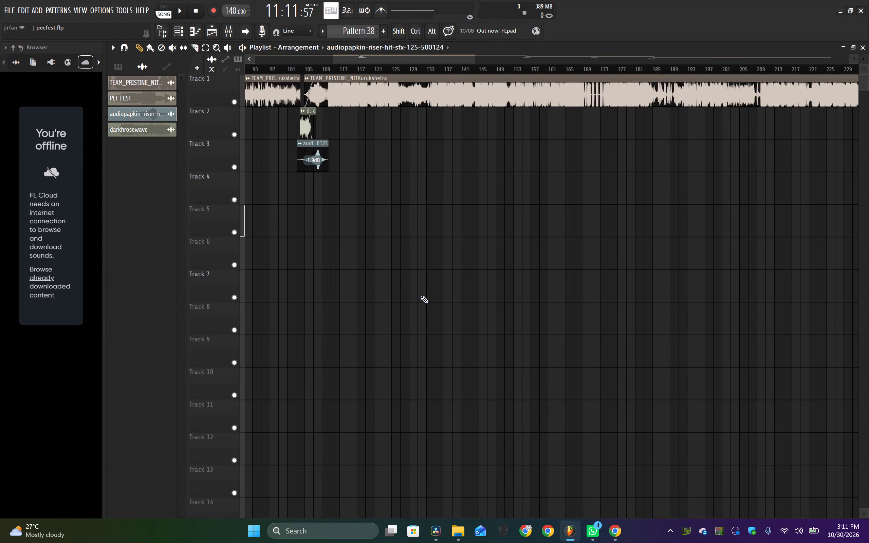
scroll(420, 295, "right", 1)
scroll(420, 295, "left", 3)
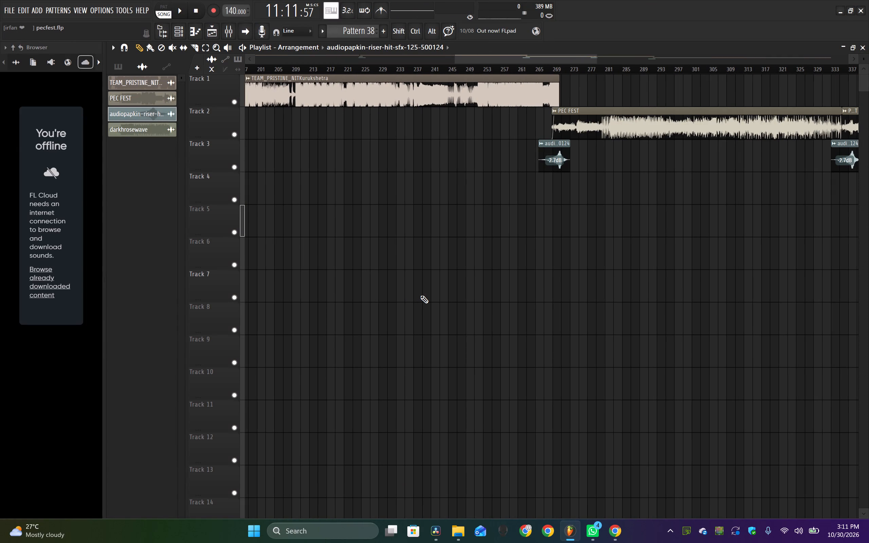
scroll(420, 295, "right", 5)
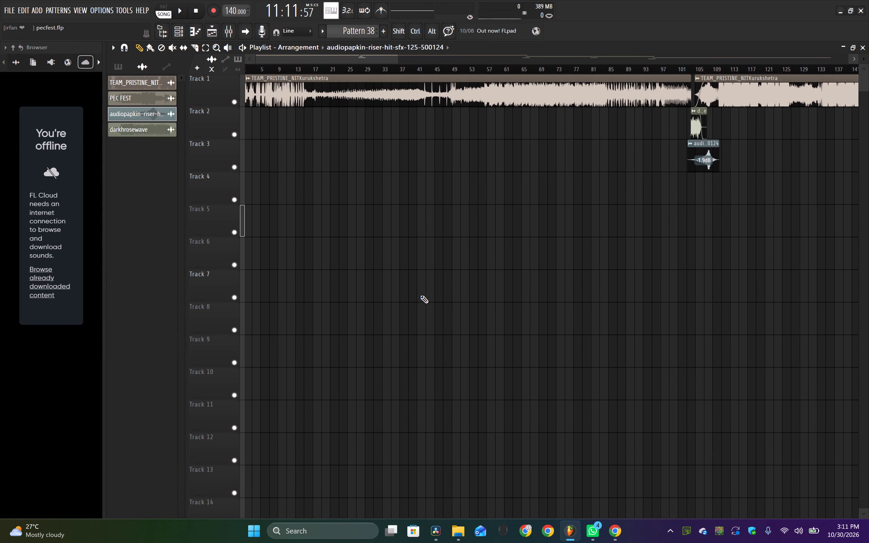
scroll(420, 295, "right", 2)
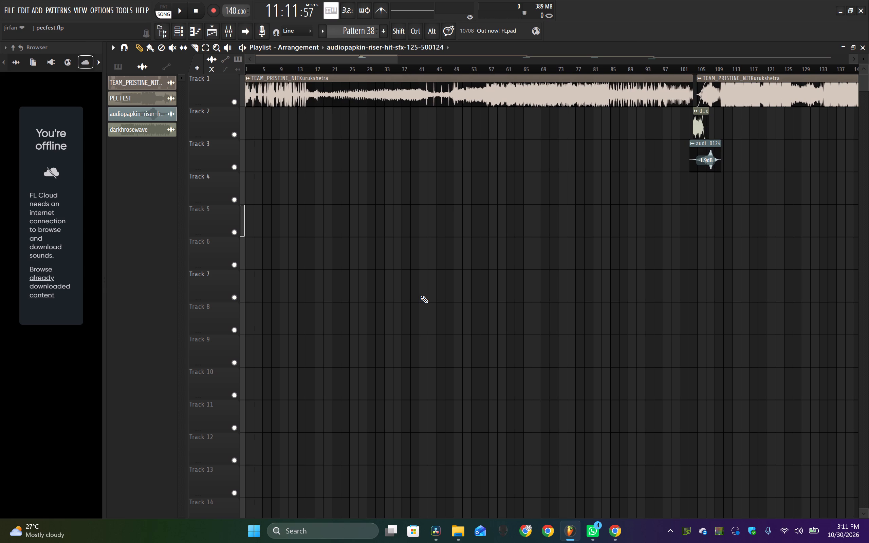
scroll(420, 295, "right", 6)
Delete the stray short clip on Track 7 at about bar 361.
scroll(529, 284, "left", 2)
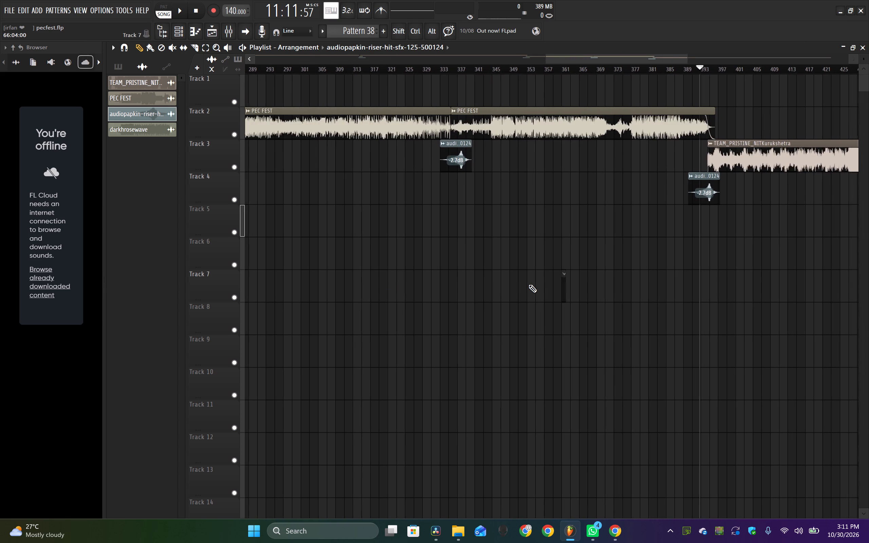
scroll(529, 284, "left", 2)
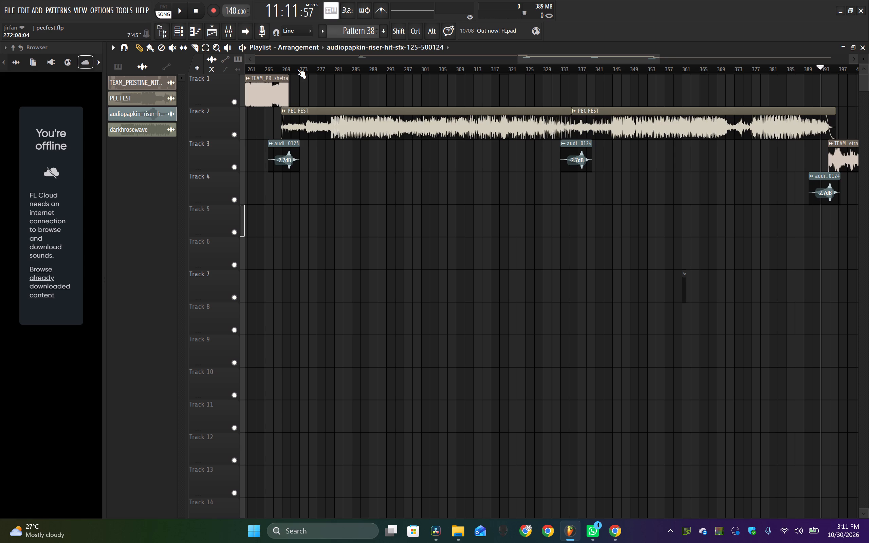
scroll(429, 237, "left", 1)
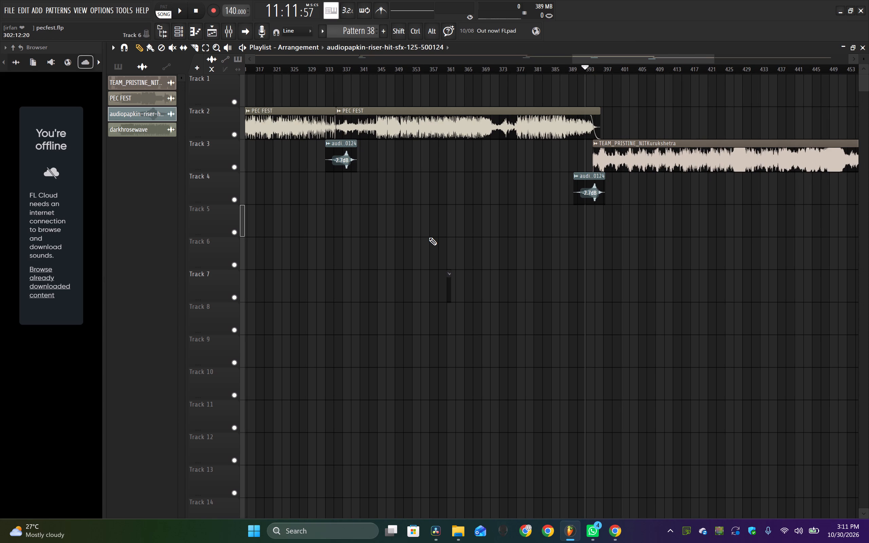
right_click_drag(457, 274, 444, 286)
right_click_drag(444, 286, 434, 296)
Look over the rest of the arrangement and audition the first PEC FEST clip on Track 2 from about bar 309.
scroll(618, 352, "left", 2)
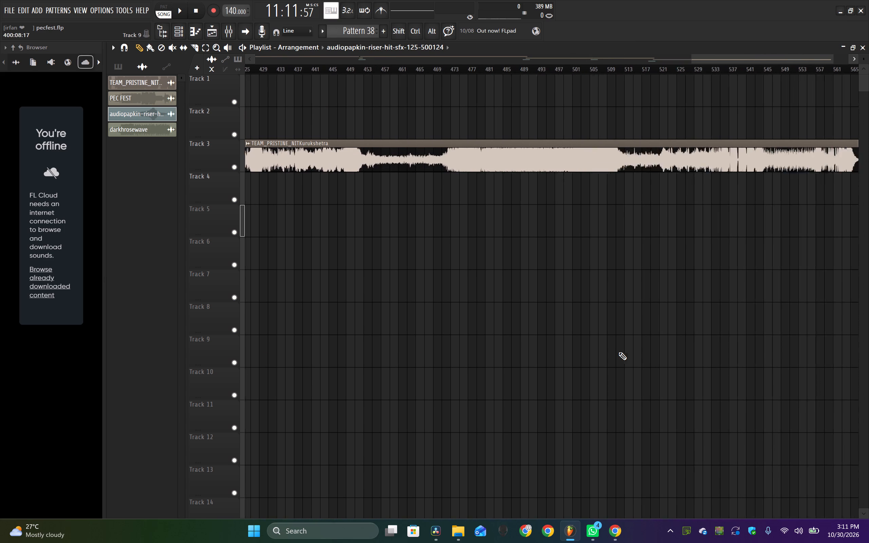
scroll(618, 352, "left", 2)
scroll(618, 352, "right", 6)
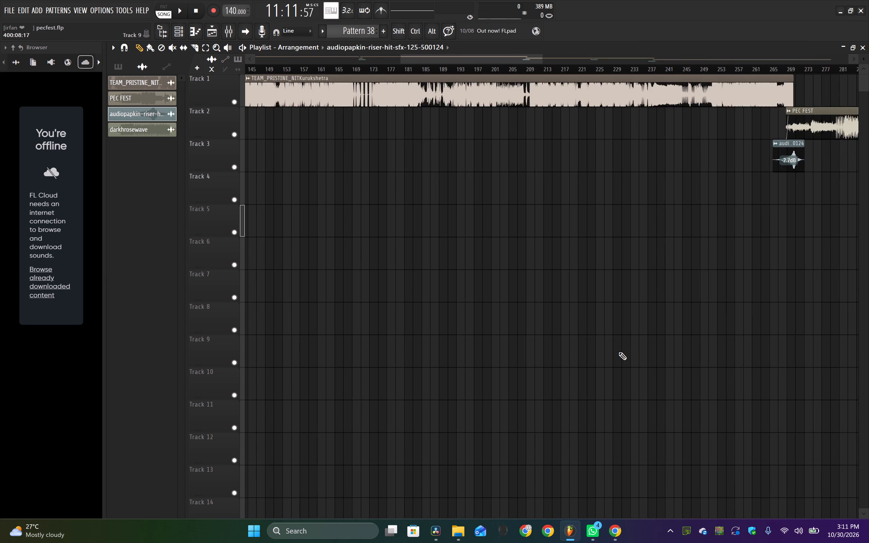
scroll(618, 352, "left", 2)
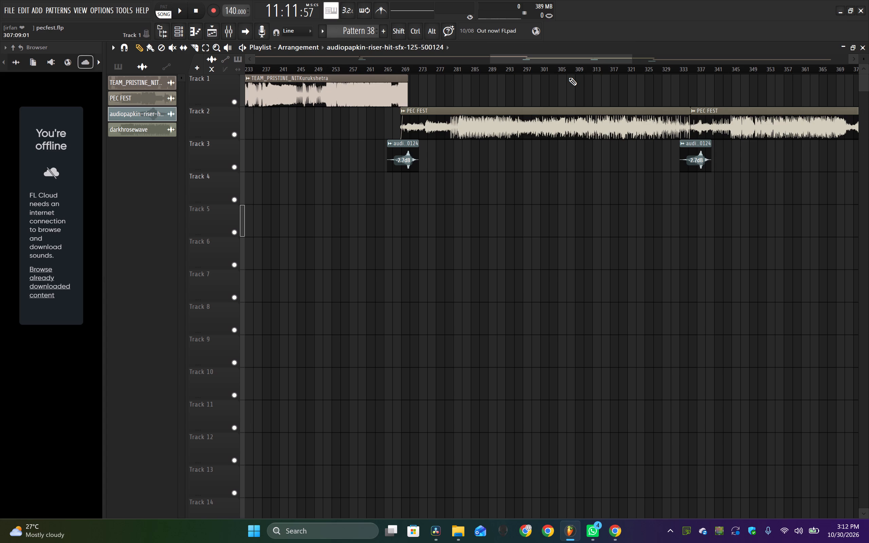
scroll(597, 132, "up", 8, "ctrl")
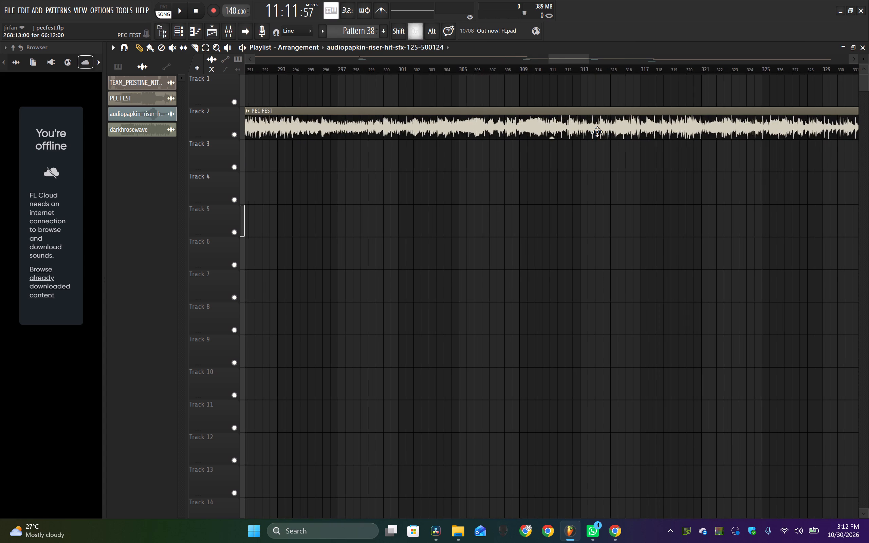
scroll(597, 132, "left", 1)
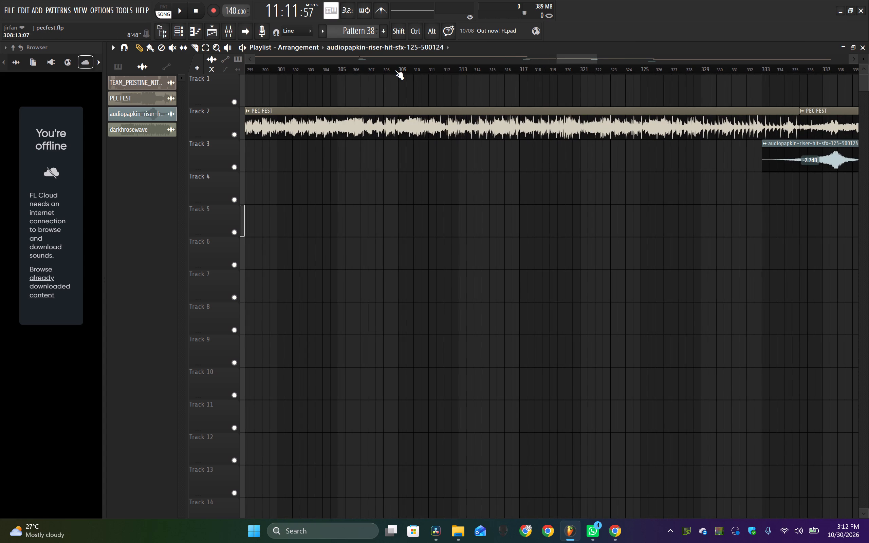
left_click(395, 70)
key("space")
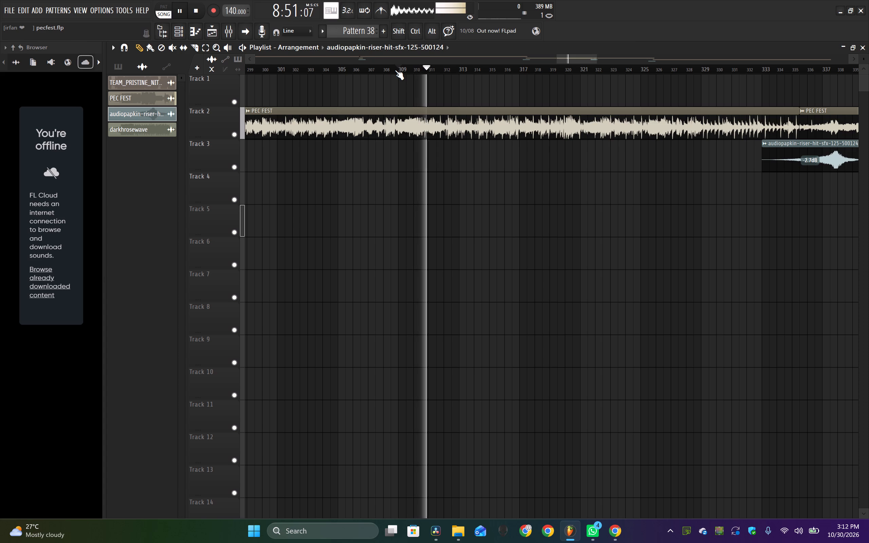
key("space")
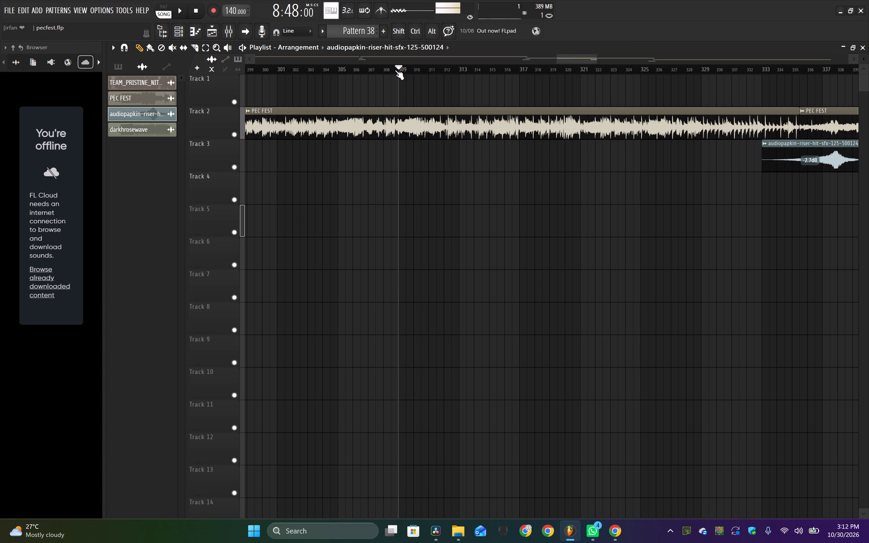
scroll(410, 208, "right", 1)
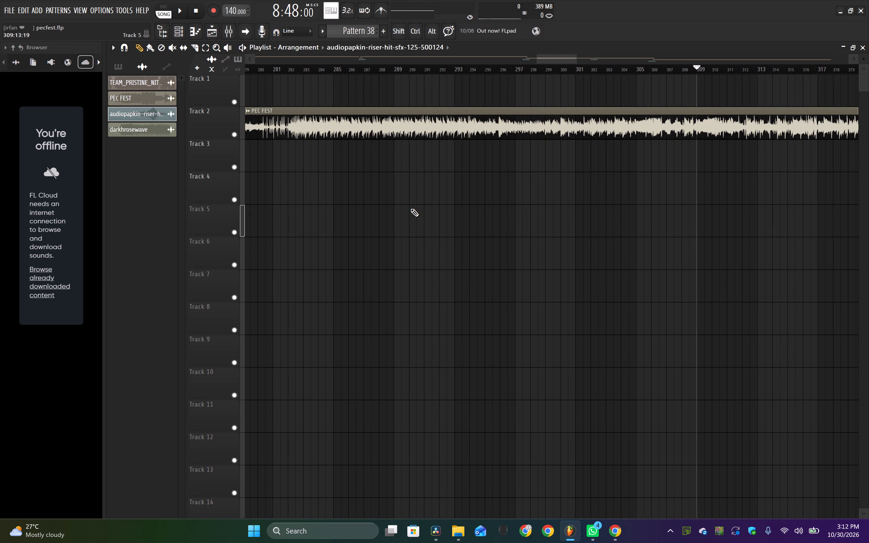
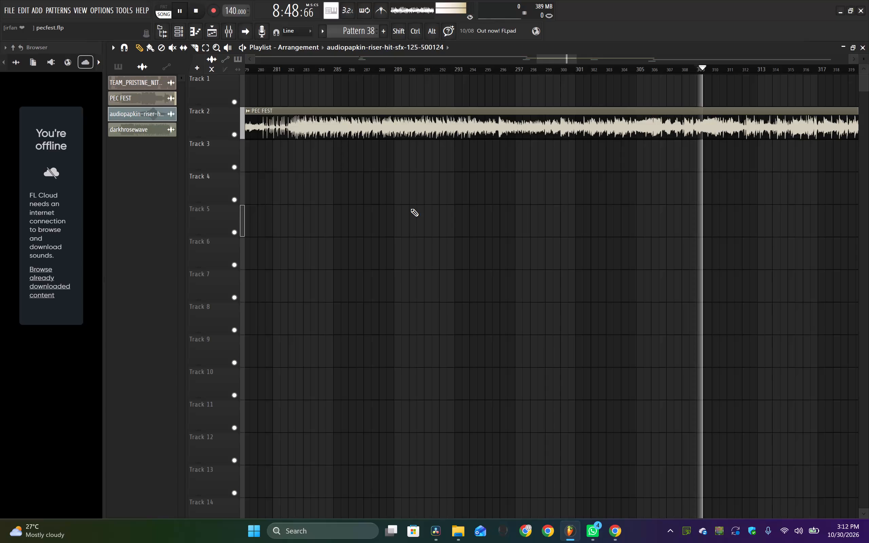
Audition the first PEC FEST clip on Track 2 from about bar 309 to bar 312.
key("space")
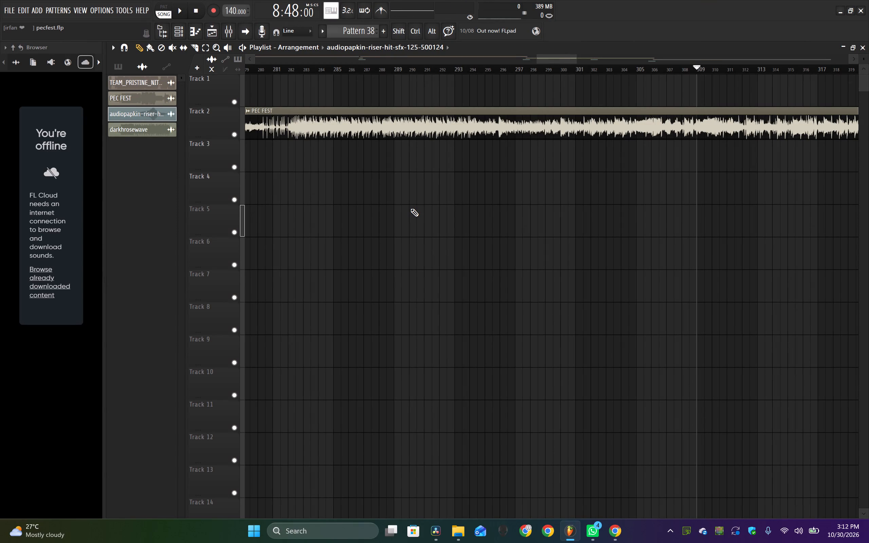
key("space")
key("space")
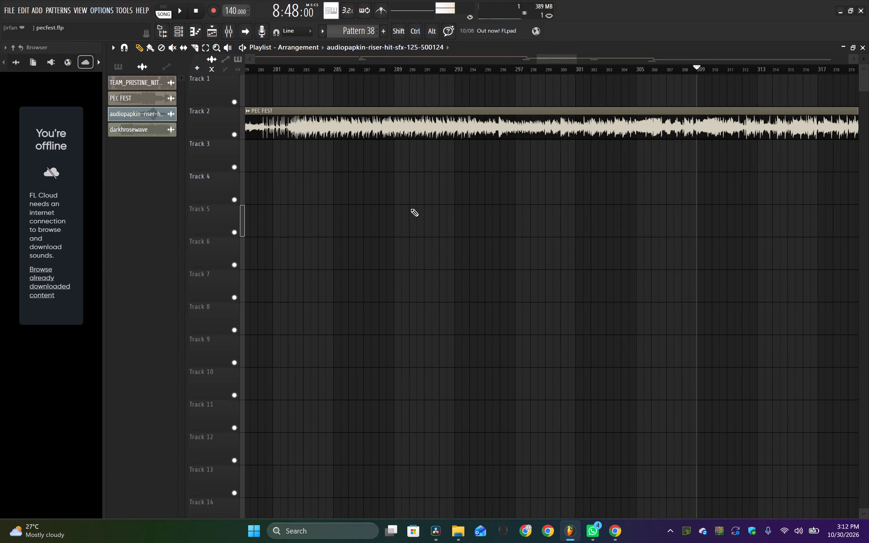
scroll(488, 244, "right", 3)
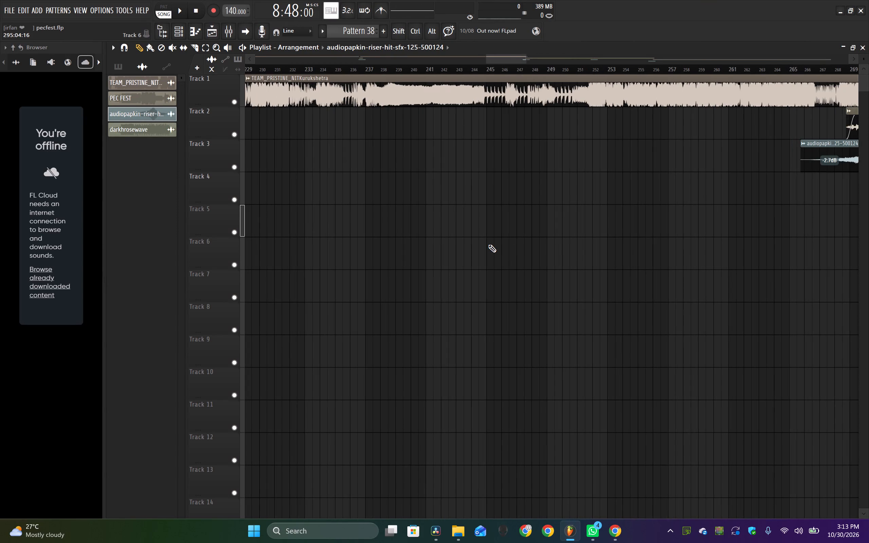
scroll(488, 244, "down", 2, "ctrl")
scroll(488, 244, "left", 4)
scroll(488, 244, "up", 4, "ctrl")
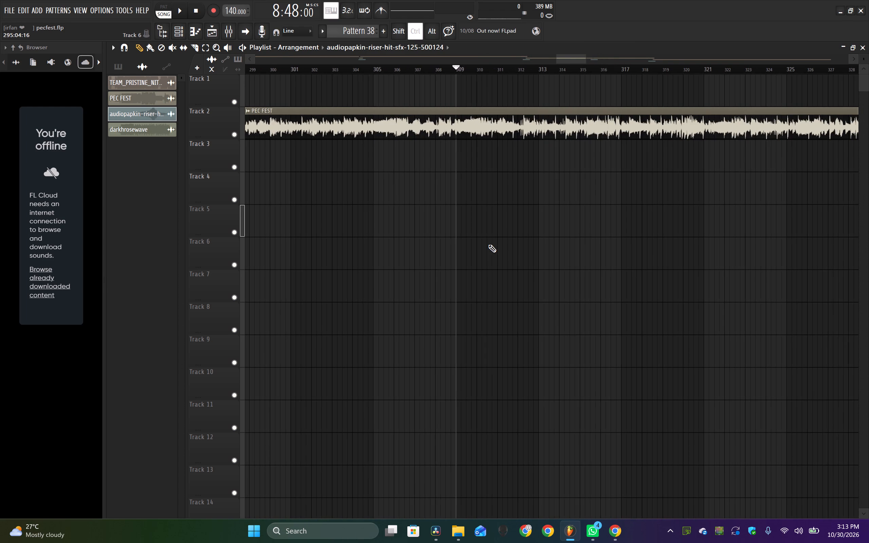
key("space")
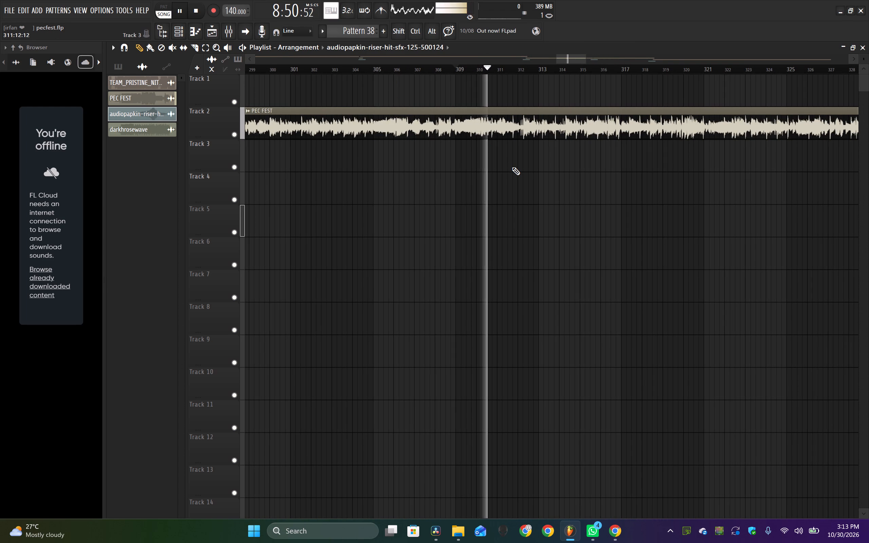
scroll(512, 167, "left", 2)
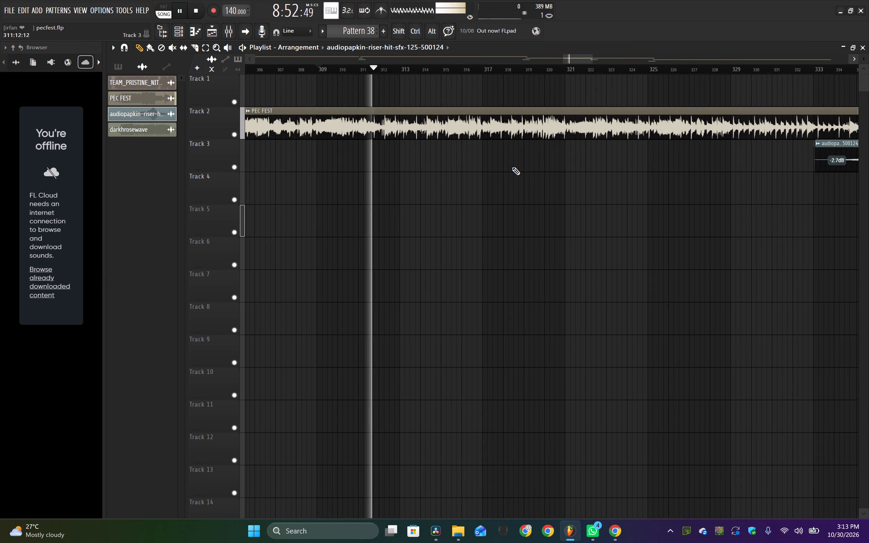
scroll(512, 167, "left", 1)
left_click(344, 73)
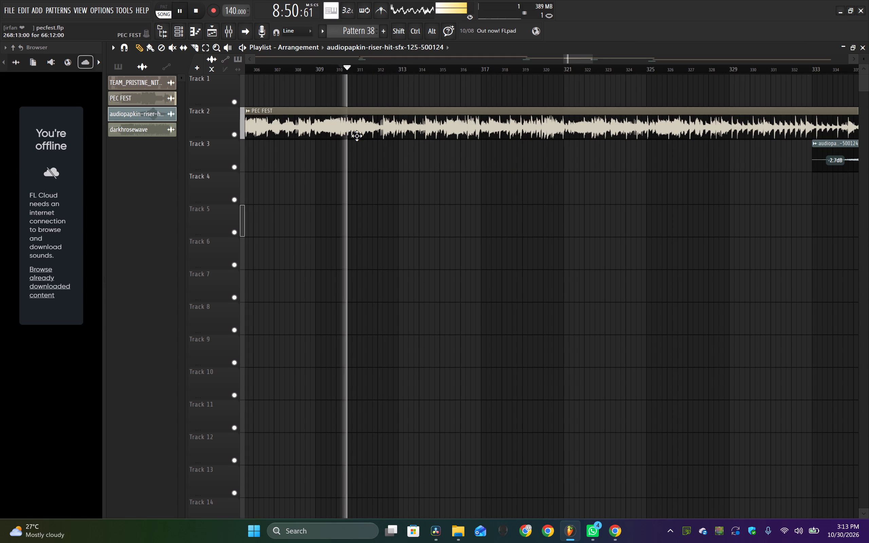
scroll(357, 136, "up", 13, "ctrl")
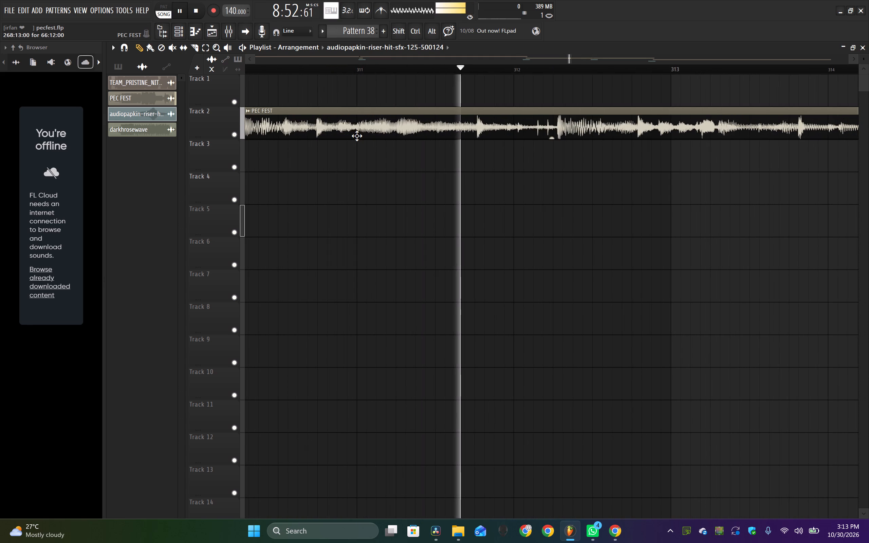
key("space")
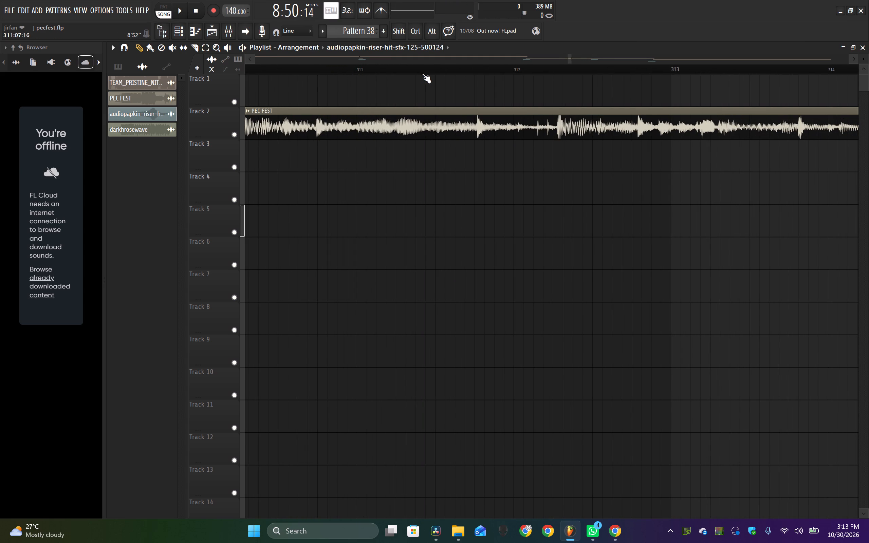
Replay short snippets of the Track 2 PEC FEST clip around 8:52, in the second half of bar 311, listening for a cut point.
left_click_drag(422, 73, 499, 197)
scroll(499, 197, "up", 7, "ctrl")
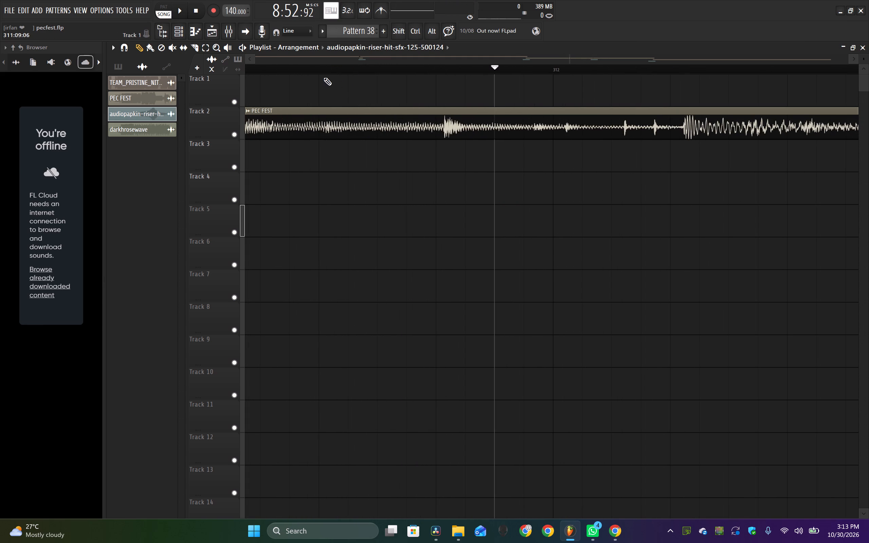
left_click(302, 64)
key("space")
key("space")
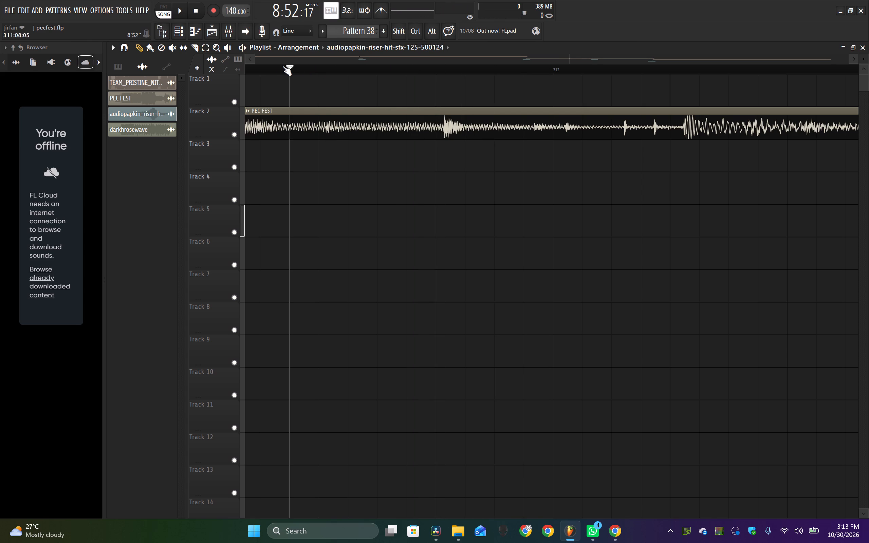
left_click(263, 66)
key("space")
key("space")
key("space")
key("space")
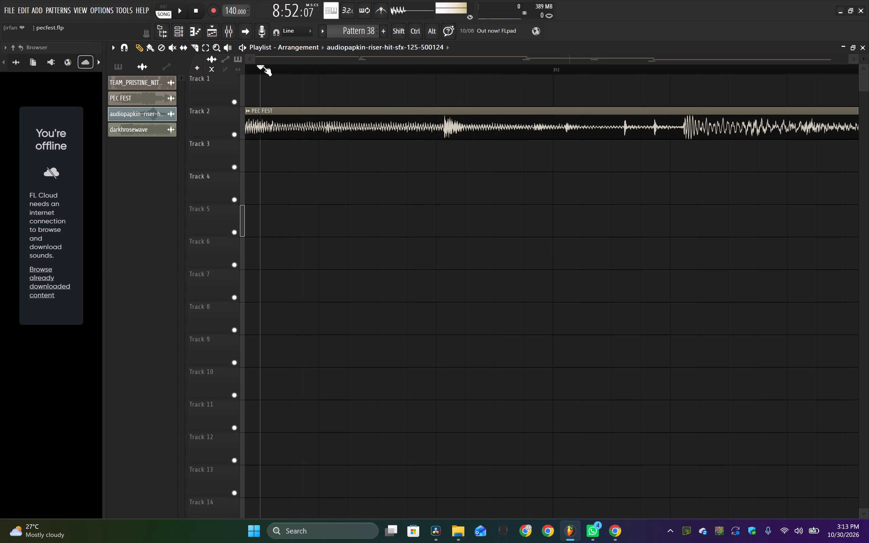
scroll(465, 204, "right", 1)
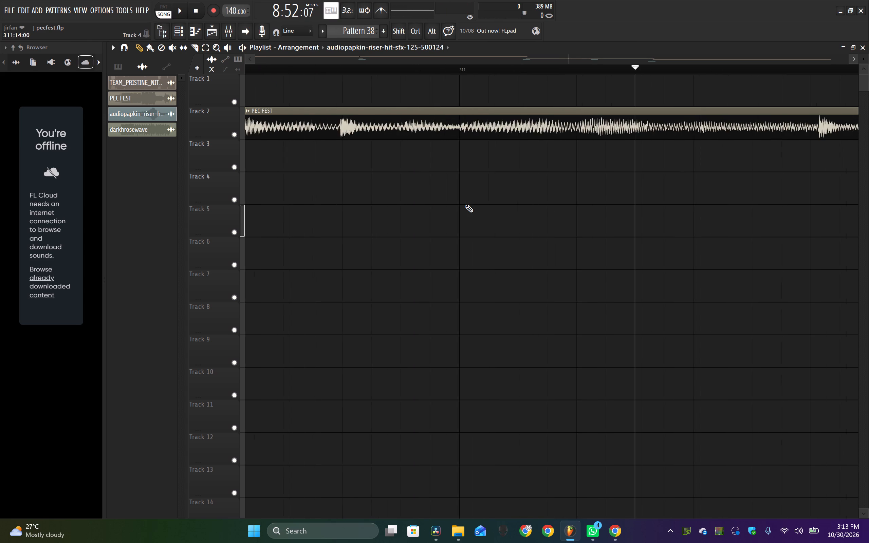
scroll(465, 204, "right", 1)
Compare short snippets of the PEC FEST clip starting at about 8:51:64 and 8:52:17 within bar 311.
left_click(405, 61)
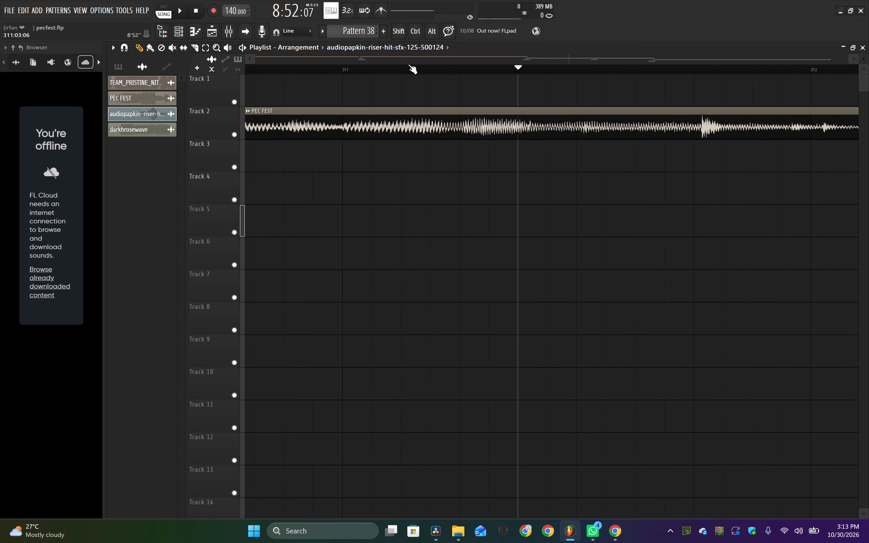
left_click(408, 64)
key("space")
key("space")
key("space")
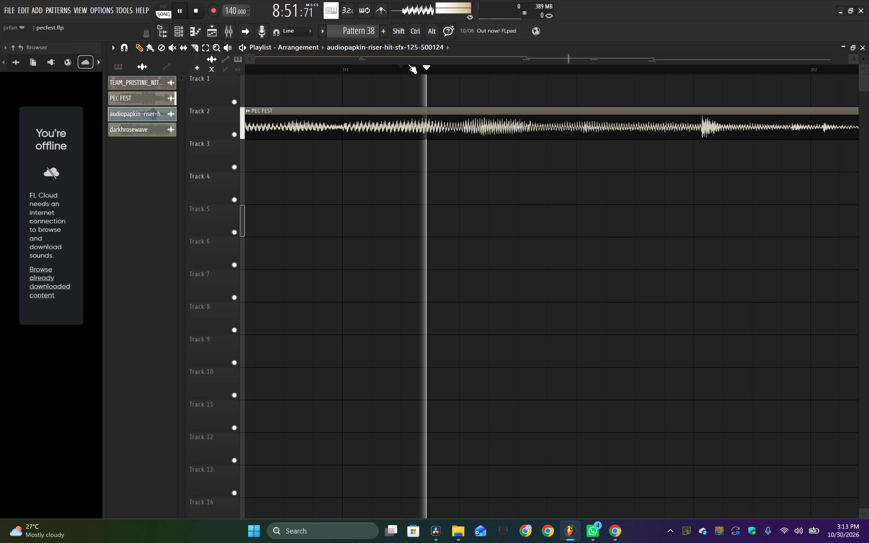
key("space")
key("space")
key("space")
key("space")
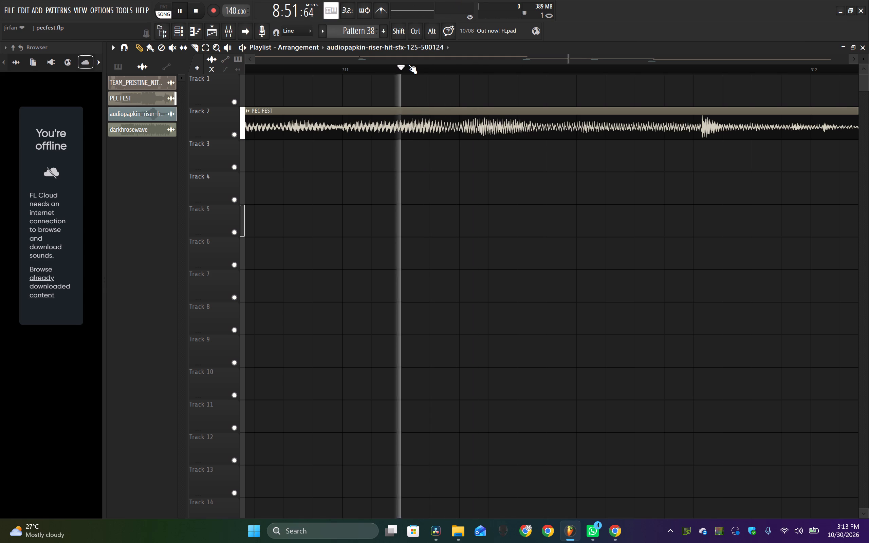
key("space")
key("space")
key("space")
key("space")
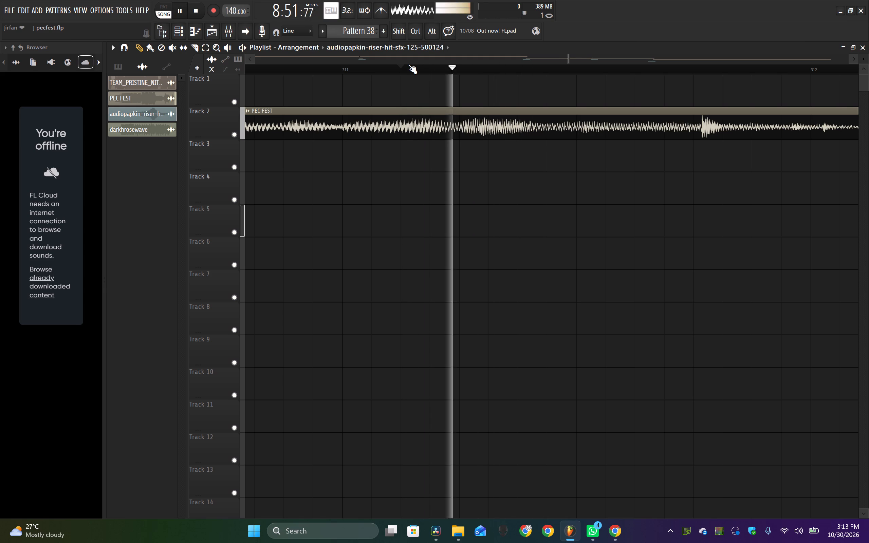
key("space")
key("space")
key("space")
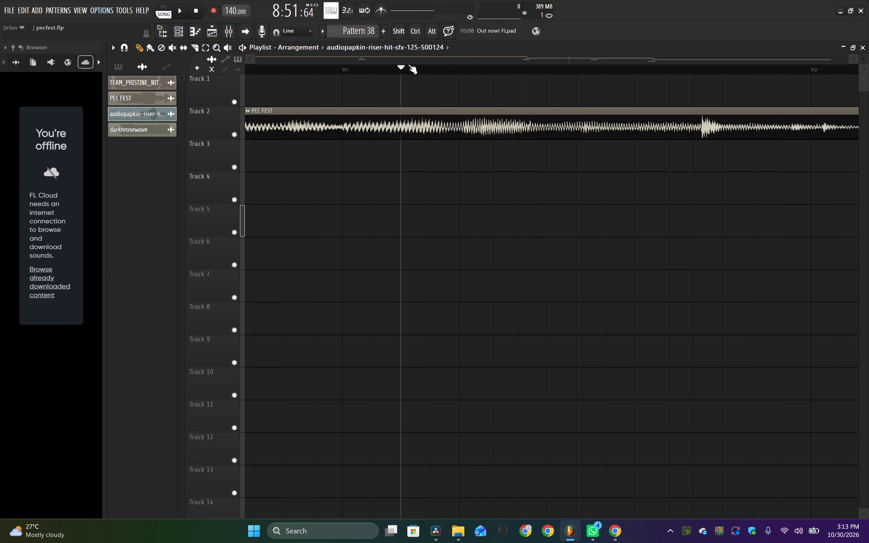
left_click(543, 68)
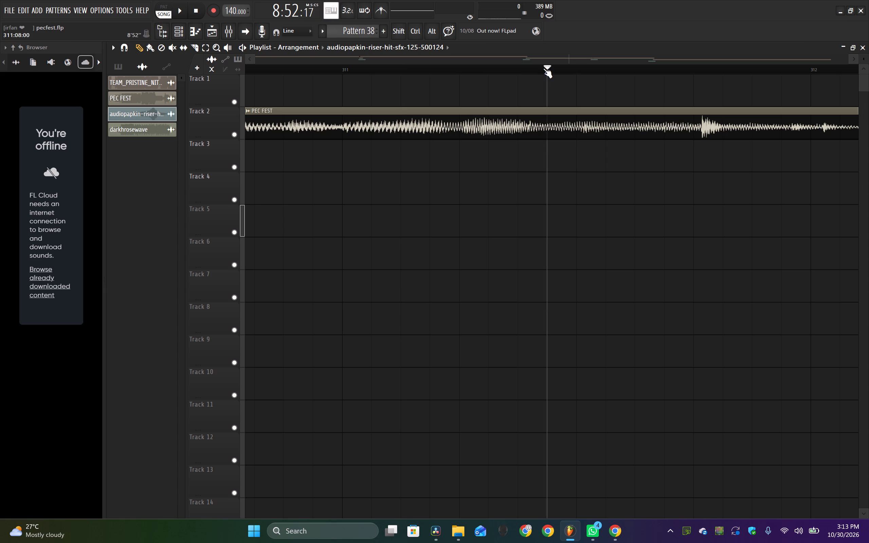
key("space")
key("space")
key("space")
key("space")
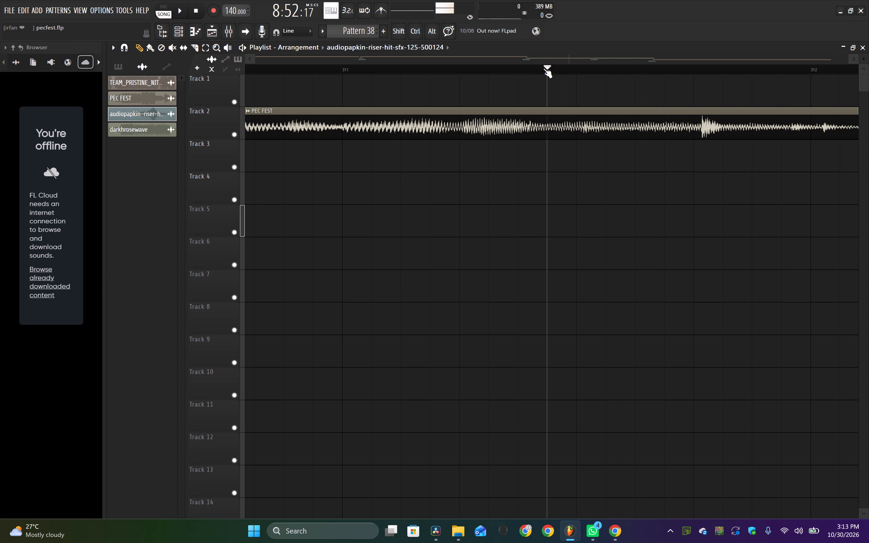
Pinpoint the cut point by ear and slice the Track 2 PEC FEST clip at about 8:52:11, near 311:07.
left_click(536, 69)
scroll(556, 112, "up", 13, "ctrl")
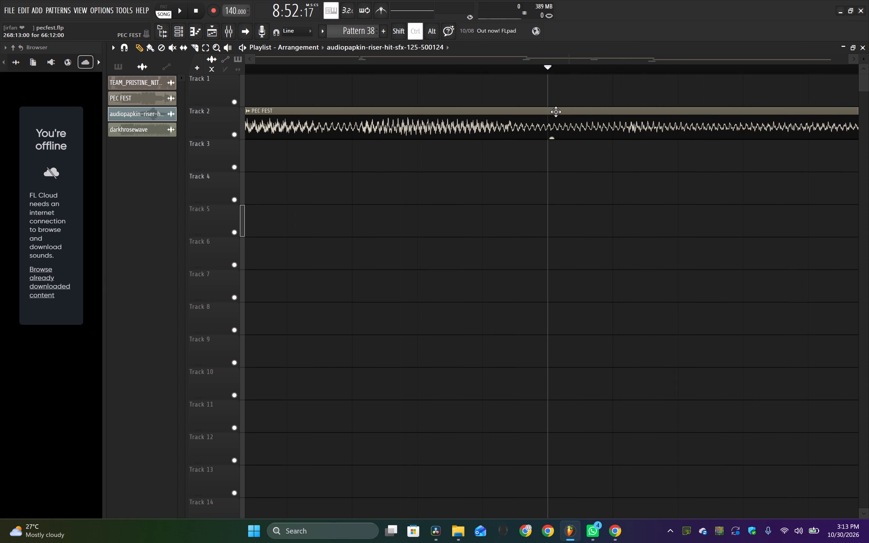
left_click(513, 68)
key("space")
key("space")
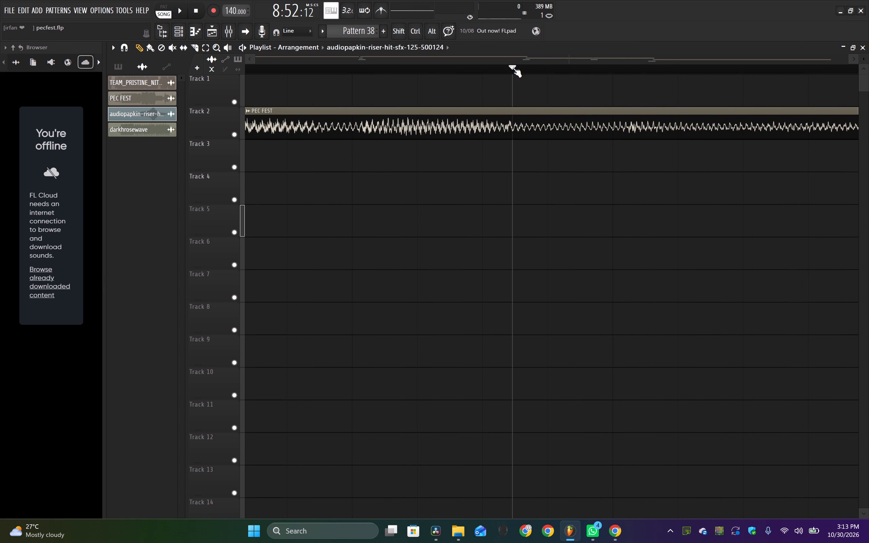
left_click(489, 66)
key("space")
key("space")
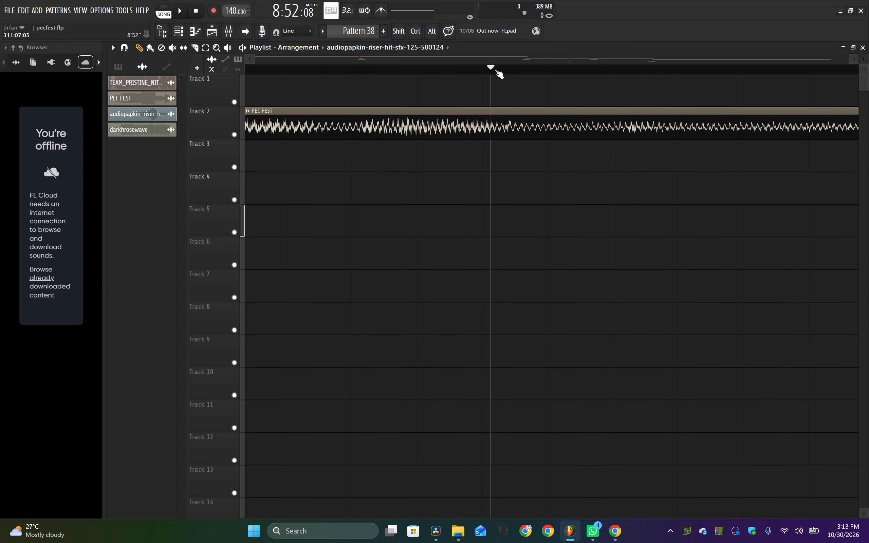
left_click(494, 70)
key("space")
key("space")
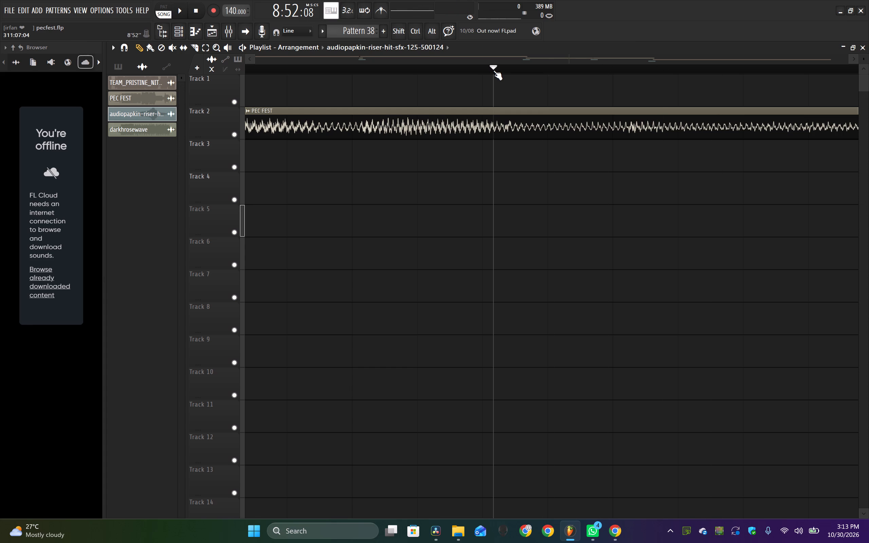
left_click(498, 72)
key("space")
key("space")
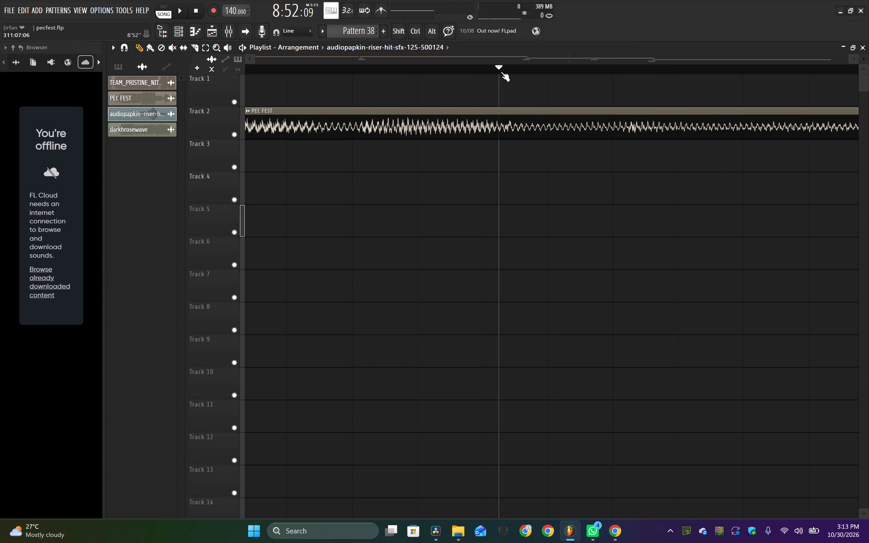
left_click(506, 71)
key("space")
key("space")
left_click(514, 71)
key("space")
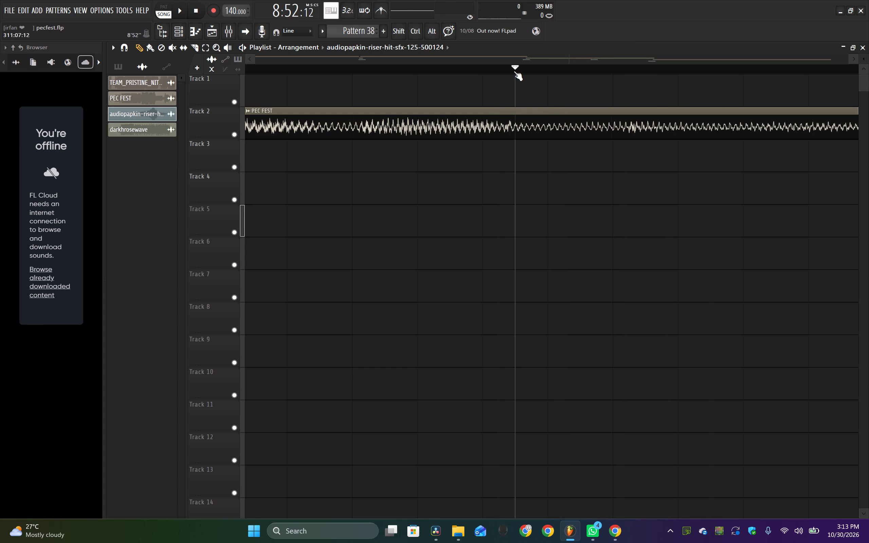
key("space")
left_click(507, 72)
key("space")
key("space")
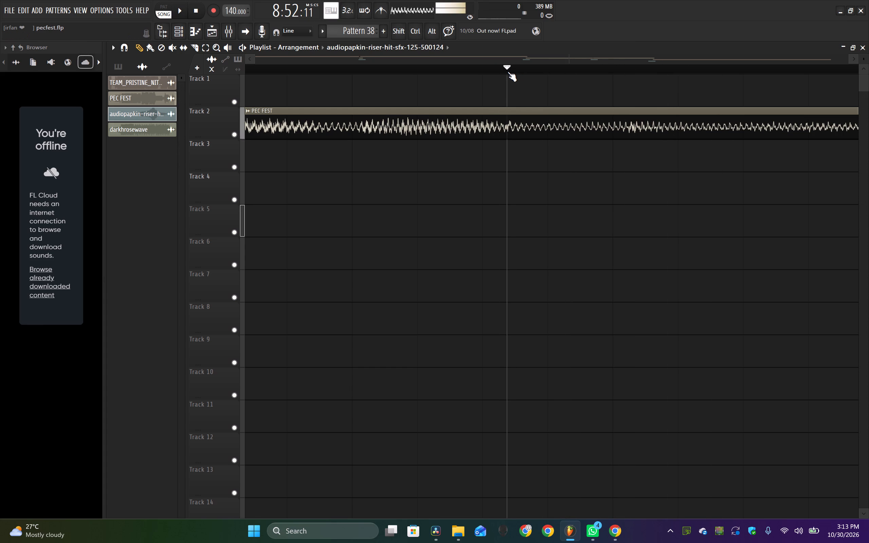
left_click(191, 49)
left_click(510, 135)
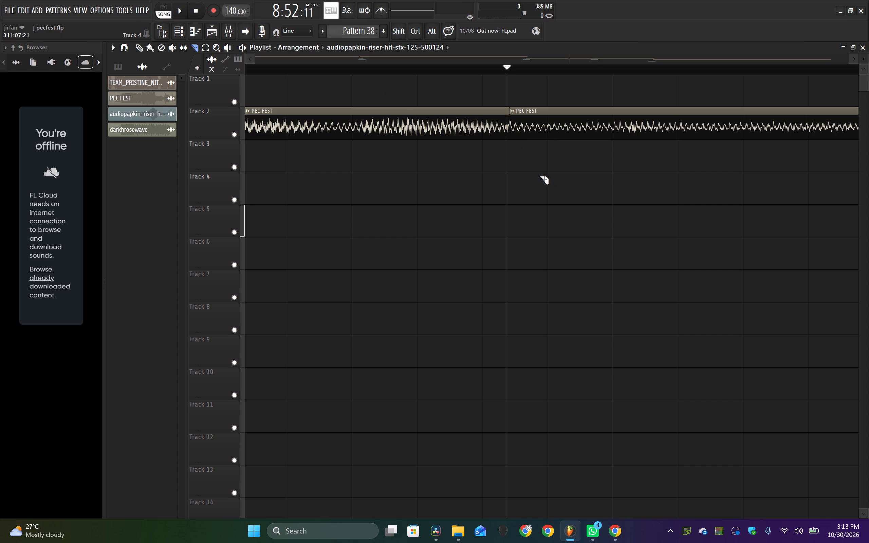
Audition the second PEC FEST clip on Track 2 from about bar 313 to bar 326.
scroll(542, 175, "down", 13, "ctrl")
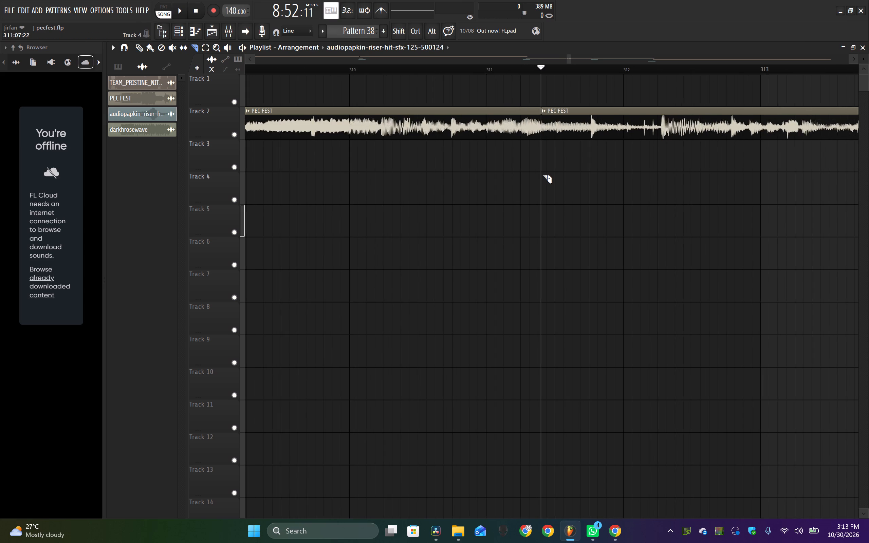
scroll(542, 175, "left", 2)
scroll(542, 175, "down", 4, "ctrl")
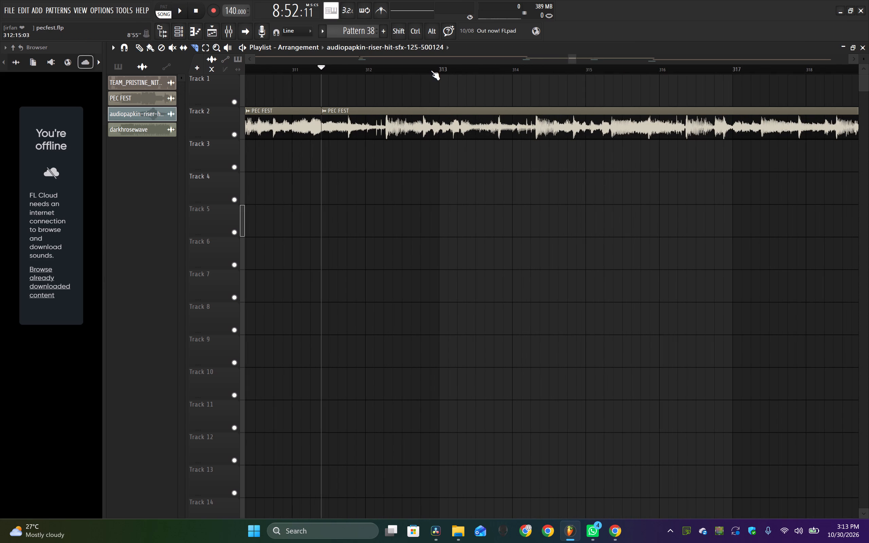
left_click(433, 71)
key("space")
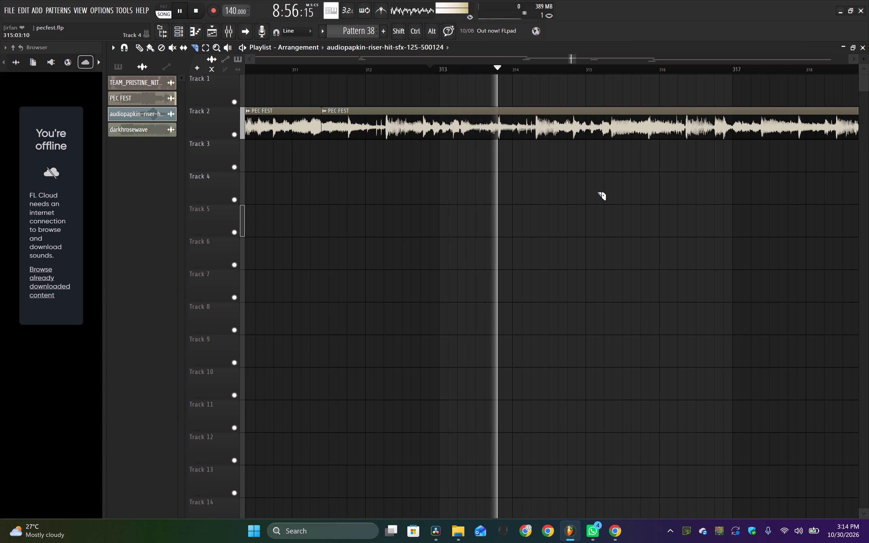
scroll(597, 192, "left", 1)
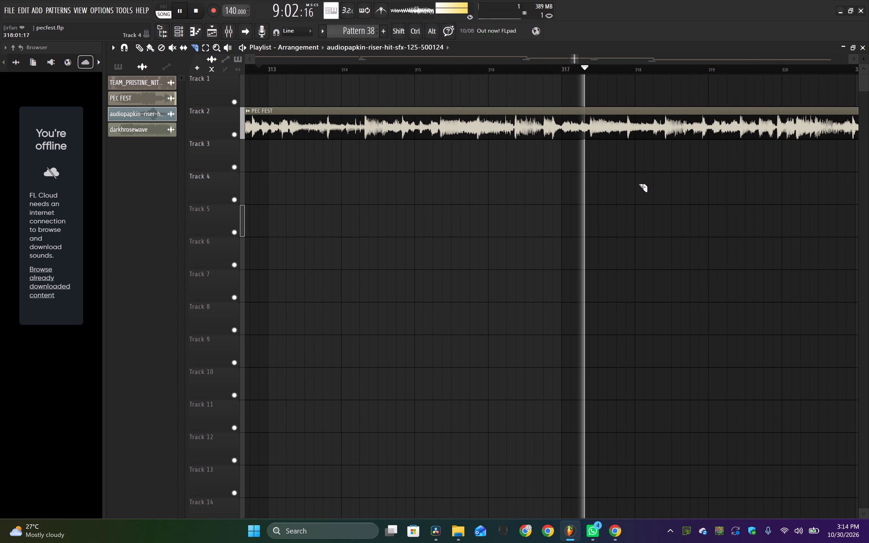
scroll(638, 184, "left", 2)
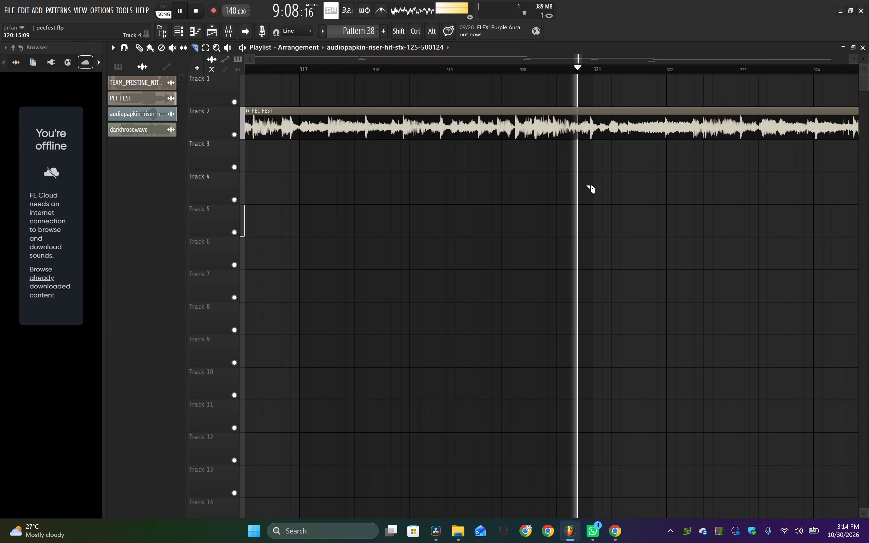
scroll(586, 185, "left", 2)
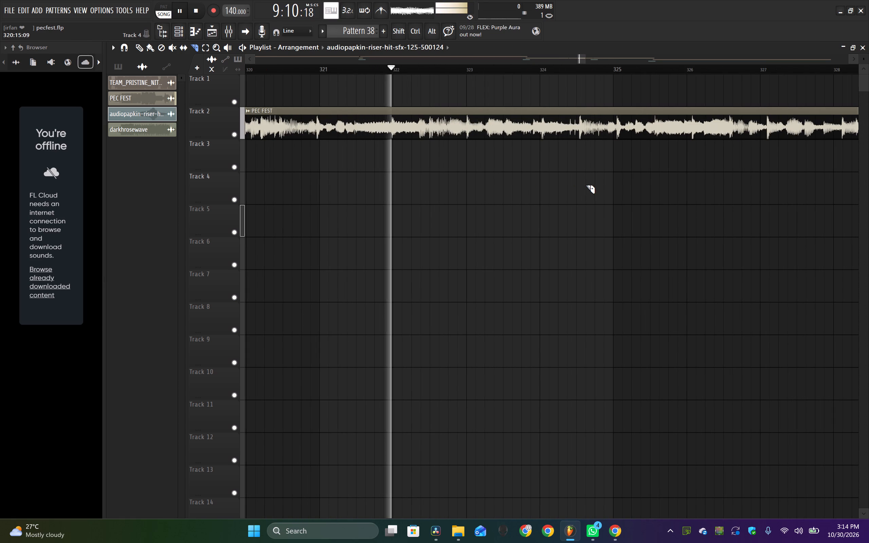
scroll(586, 185, "left", 2)
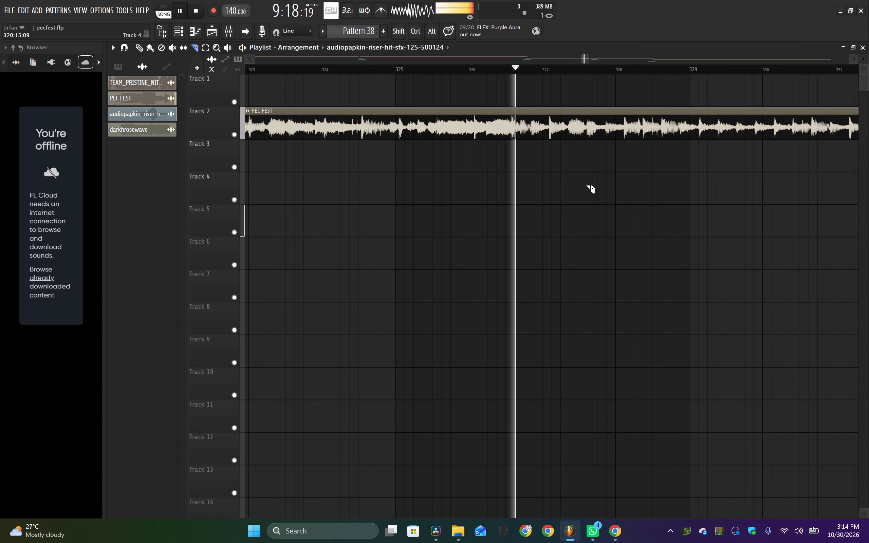
key("space")
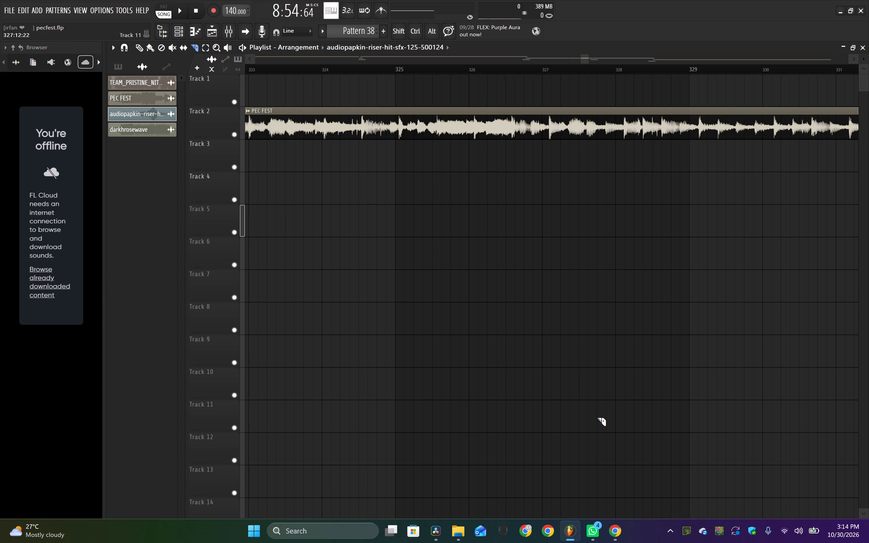
Switch to Chrome and search for ytmp3 in a new tab.
left_click(622, 536)
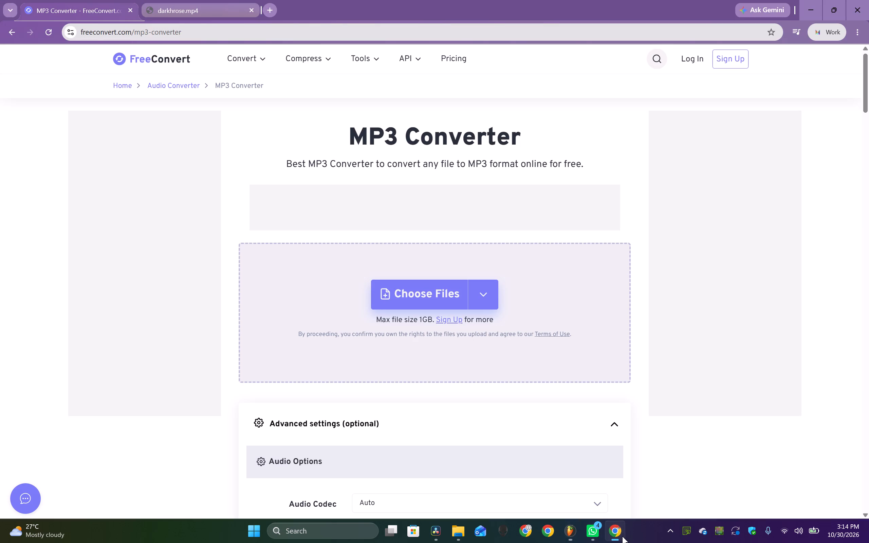
left_click(271, 6)
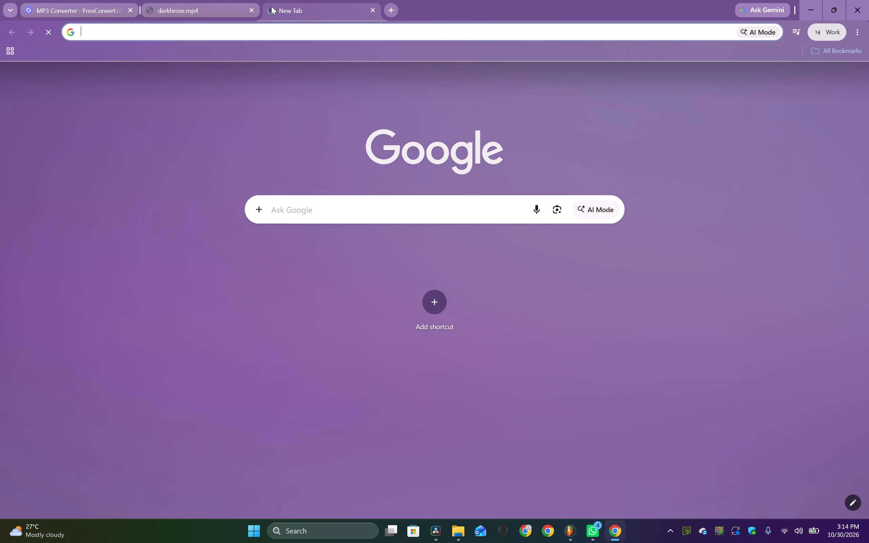
left_click(271, 6)
type("ytn")
key("BackSpace")
type("mp3")
key("Return")
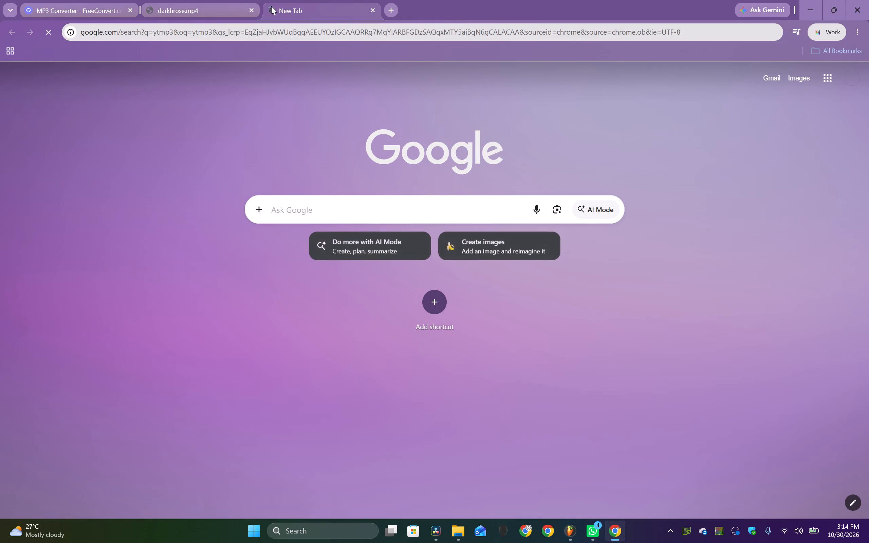
Return to FL Studio and audition the Track 2 PEC FEST clip from about bar 313 to bar 335, skipping ahead in places.
left_click(427, 526)
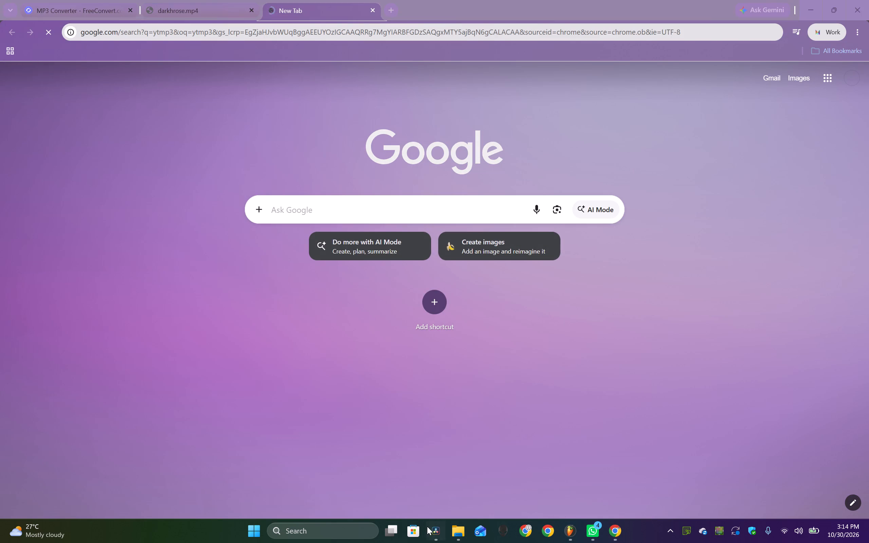
left_click(567, 527)
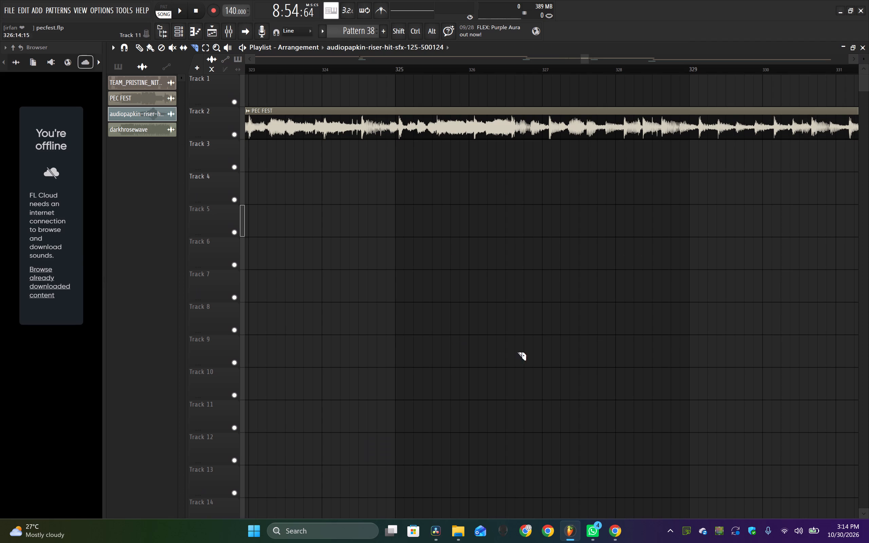
key("space")
scroll(514, 340, "down", 11, "ctrl")
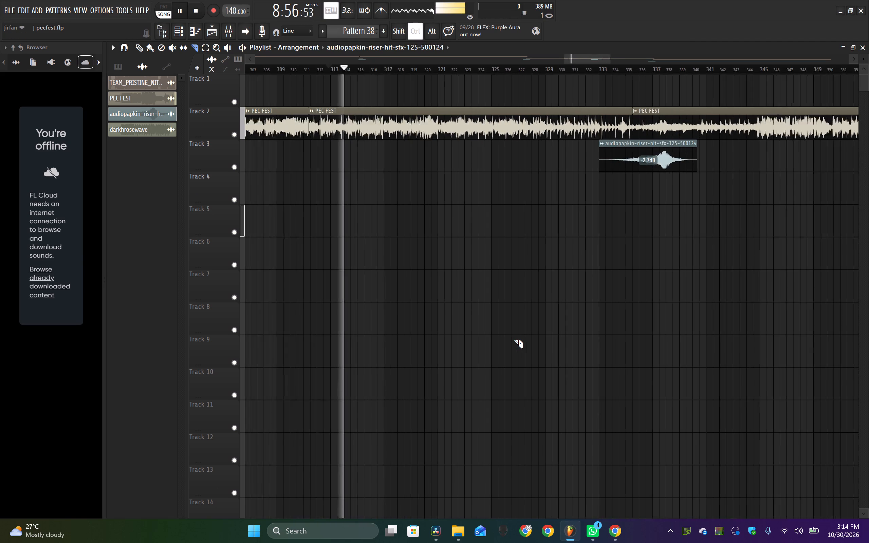
scroll(514, 340, "down", 2, "ctrl")
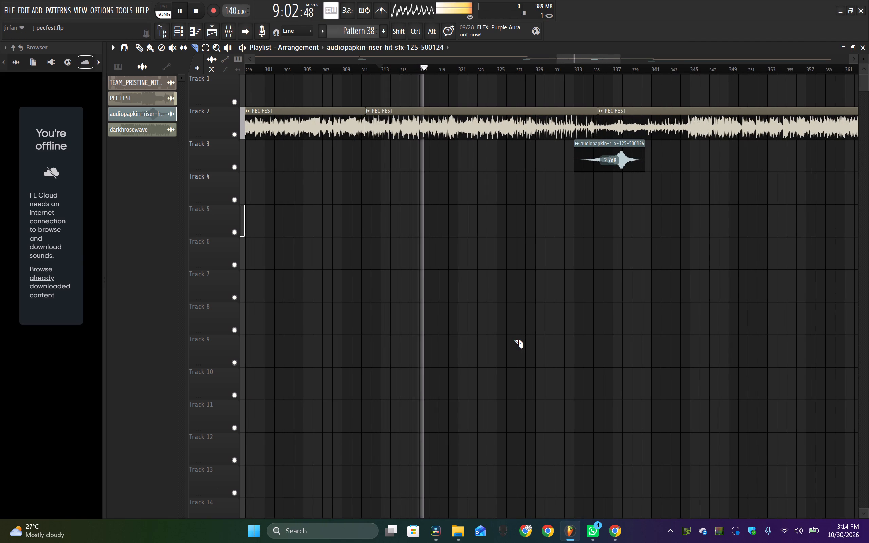
left_click(500, 70)
left_click(545, 75)
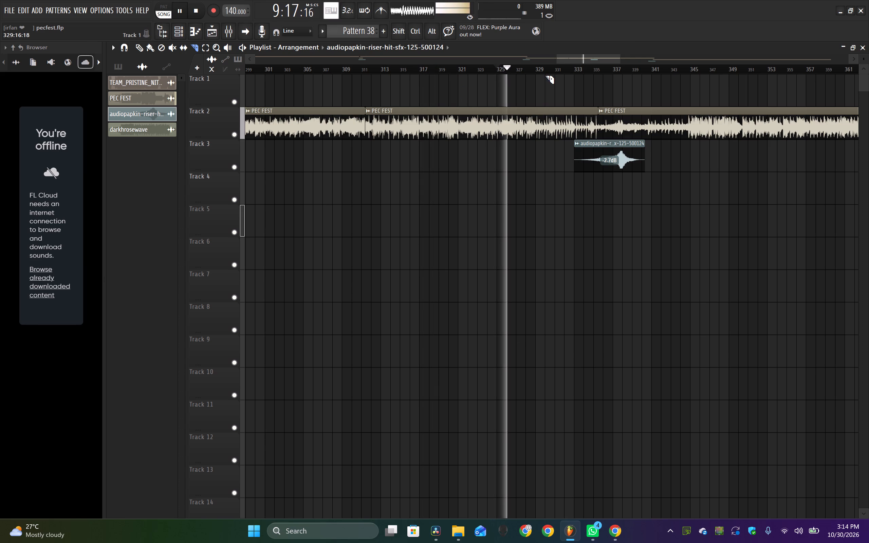
left_click(555, 65)
scroll(572, 129, "up", 6, "ctrl")
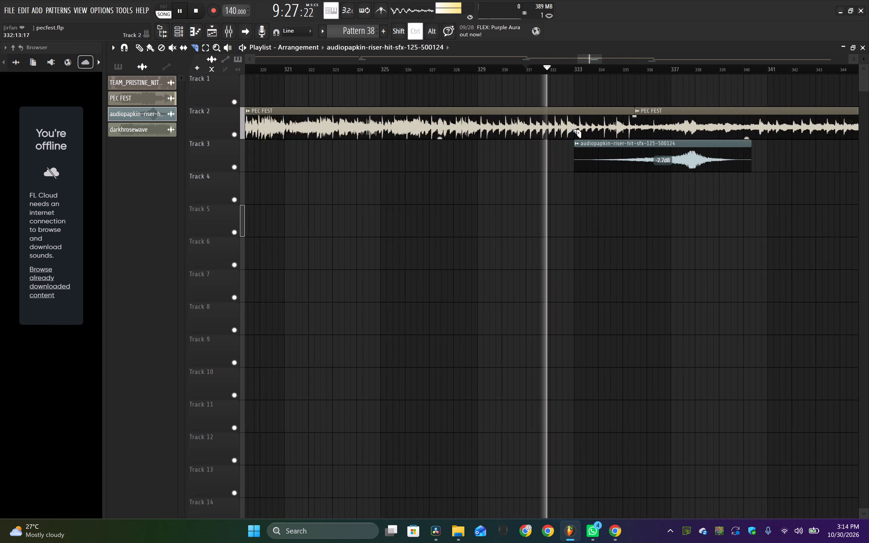
scroll(572, 129, "up", 3, "ctrl")
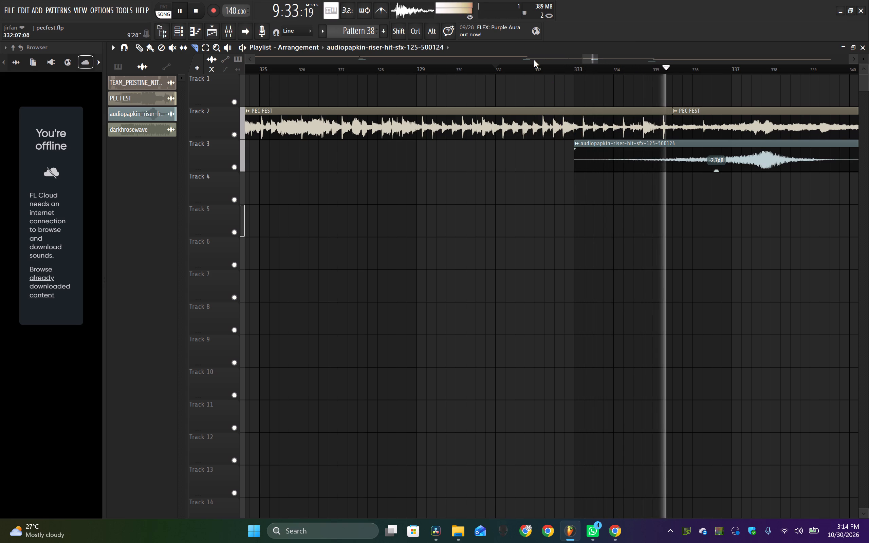
Replay the Track 2 PEC FEST clip from about 9:27 to find its end point by ear and slice it at bar 334.
left_click(528, 68)
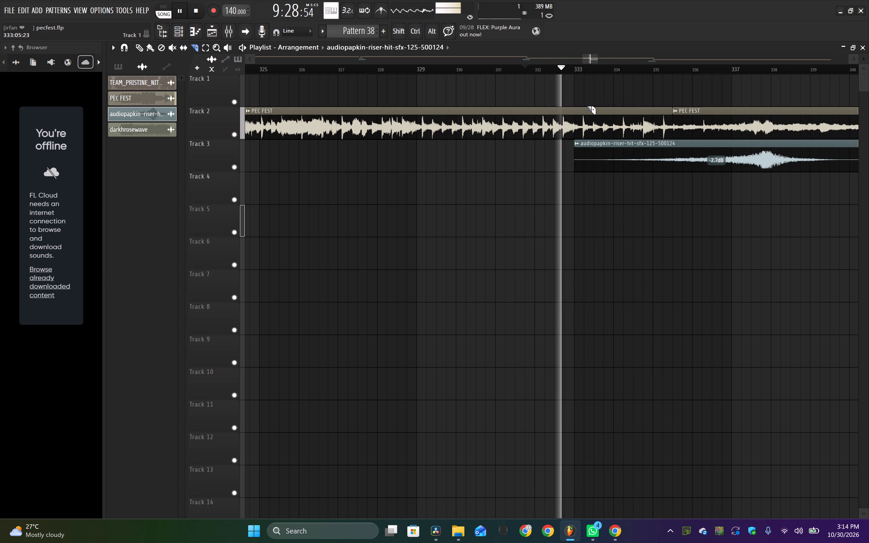
key("space")
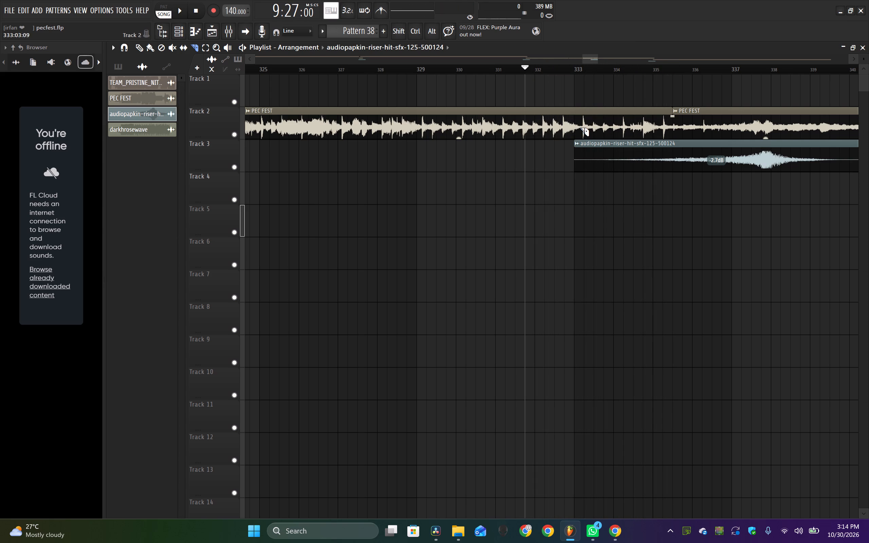
key("space")
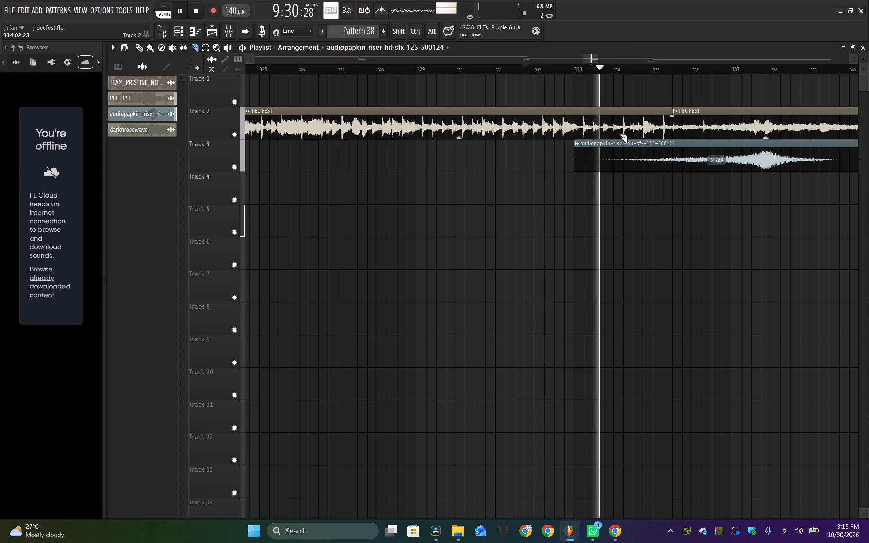
key("space")
left_click(618, 134)
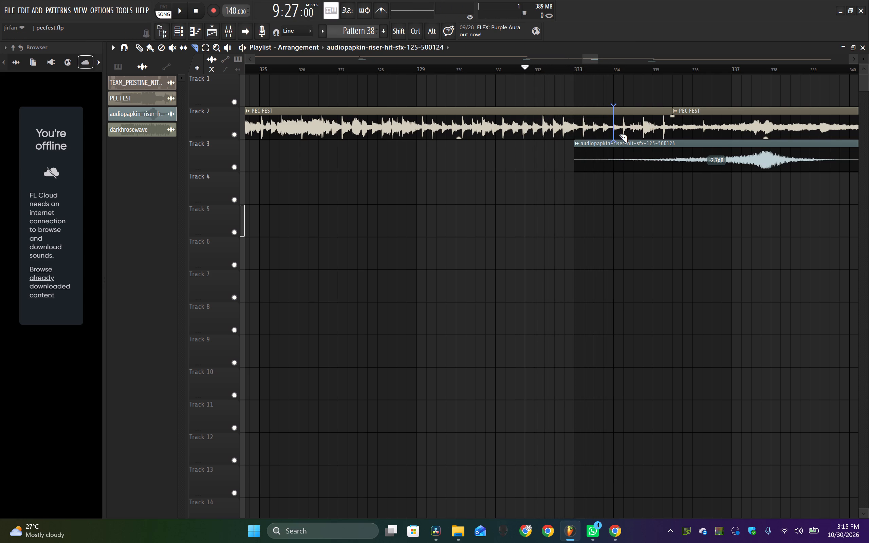
Extract drums, bass, instruments and vocals stems from the PEC FEST clip between bars 311 and 334, muting the source track and grouping playlist tracks.
scroll(598, 164, "down", 7, "ctrl")
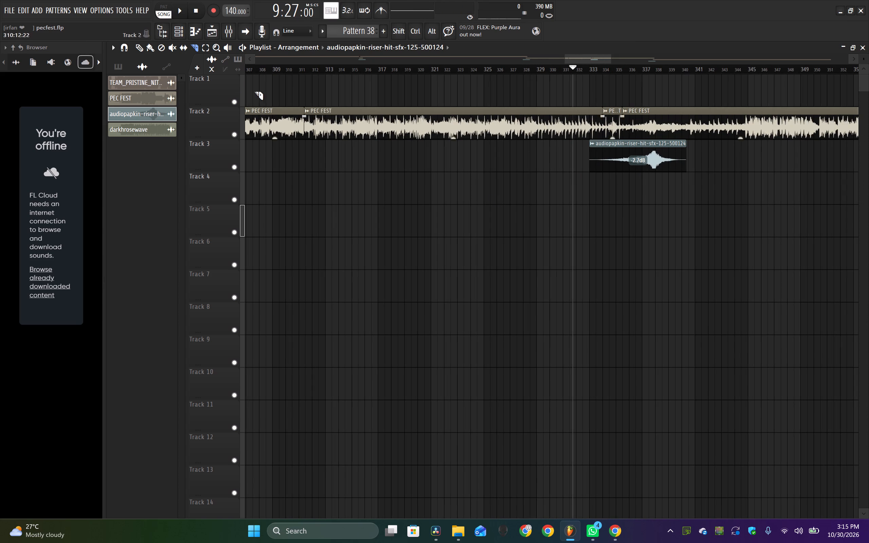
left_click(133, 43)
left_click(135, 44)
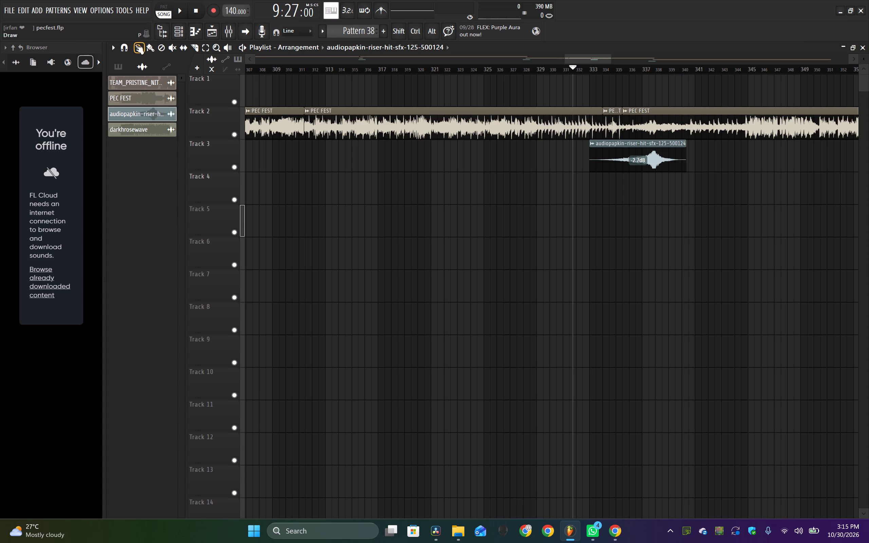
right_click(308, 110)
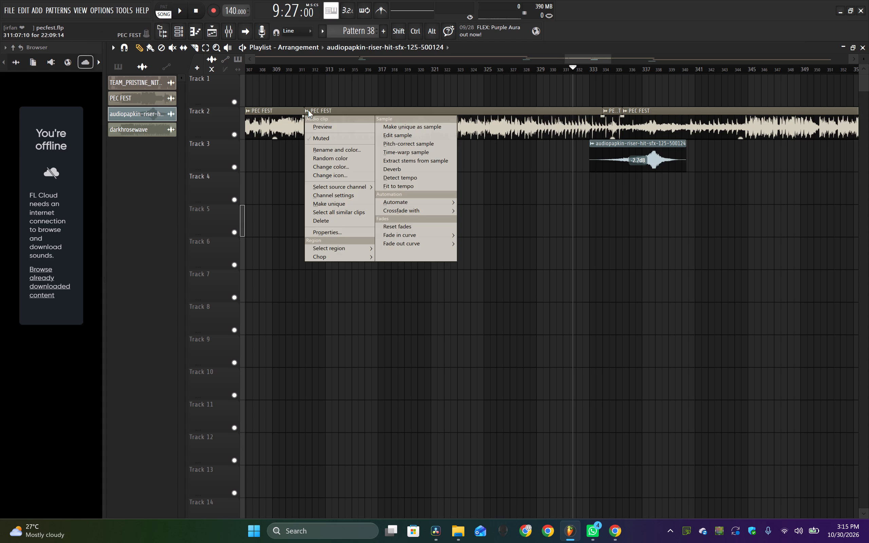
left_click(410, 158)
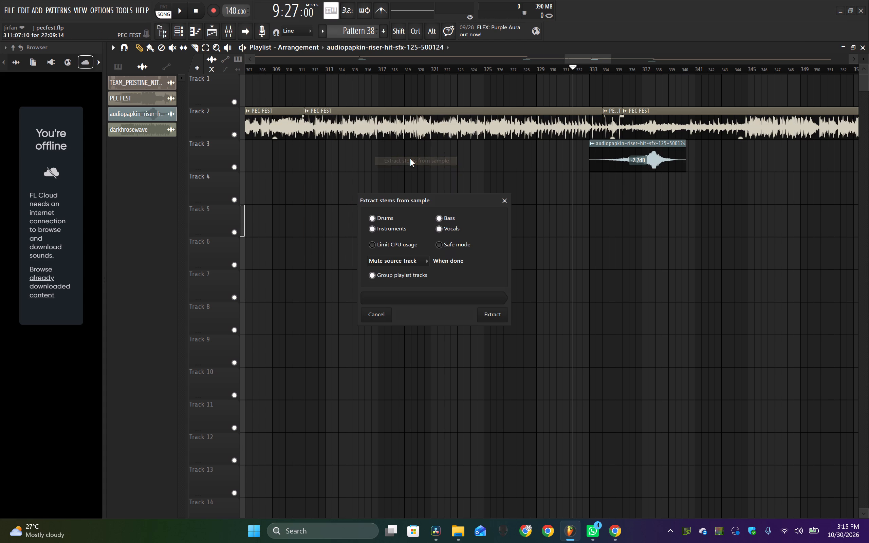
left_click(498, 317)
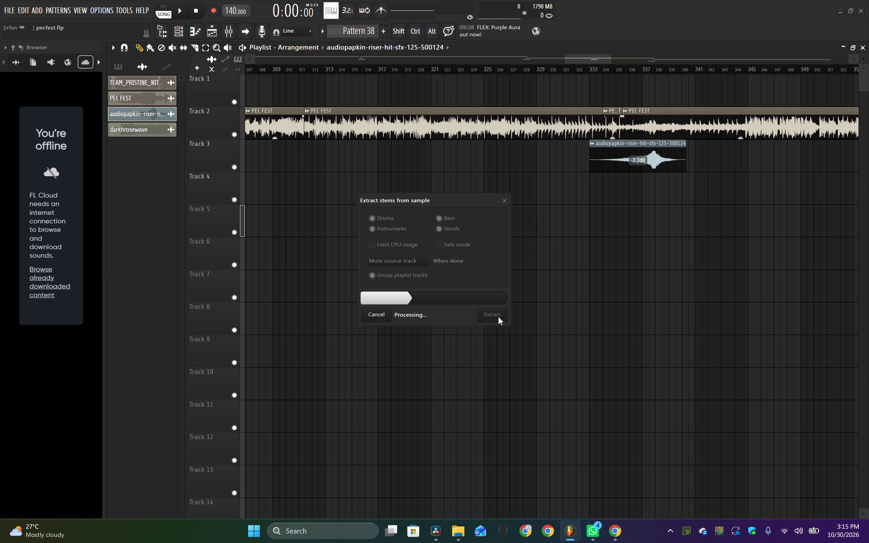
left_click(498, 317)
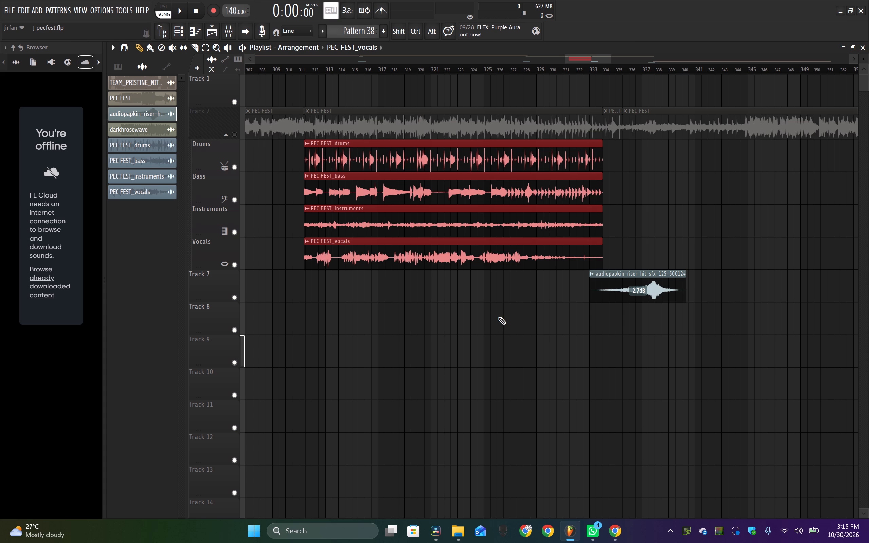
After auditioning the stems from bar 311, unmute Track 2 and delete its original PEC FEST clip above them.
left_click(306, 70)
key("space")
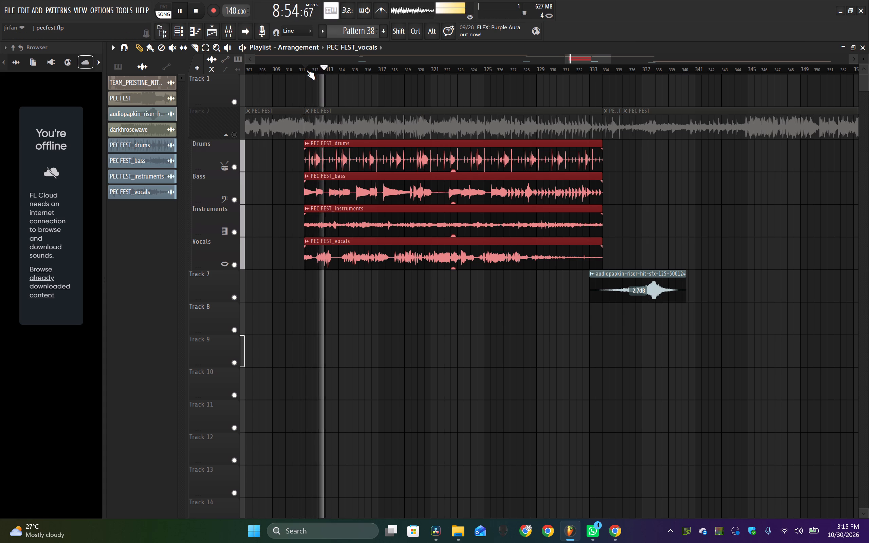
key("space")
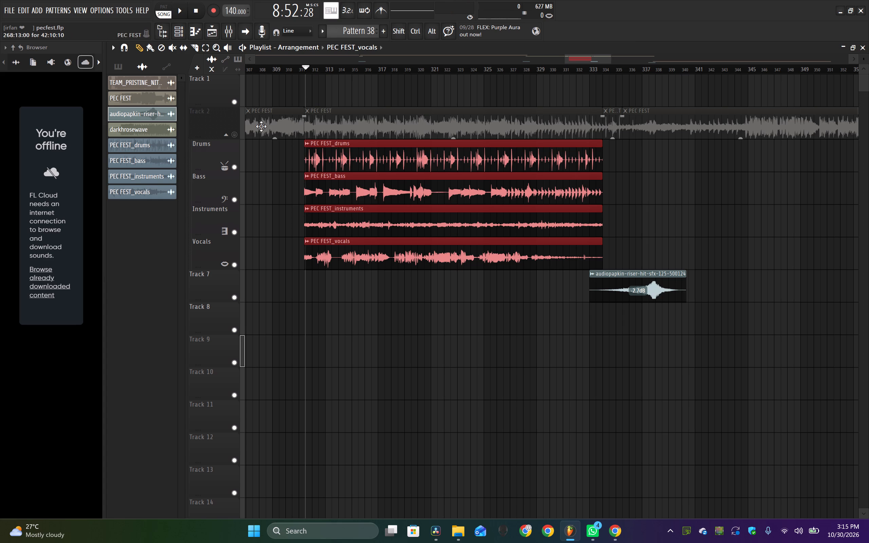
left_click(235, 134)
right_click(331, 118)
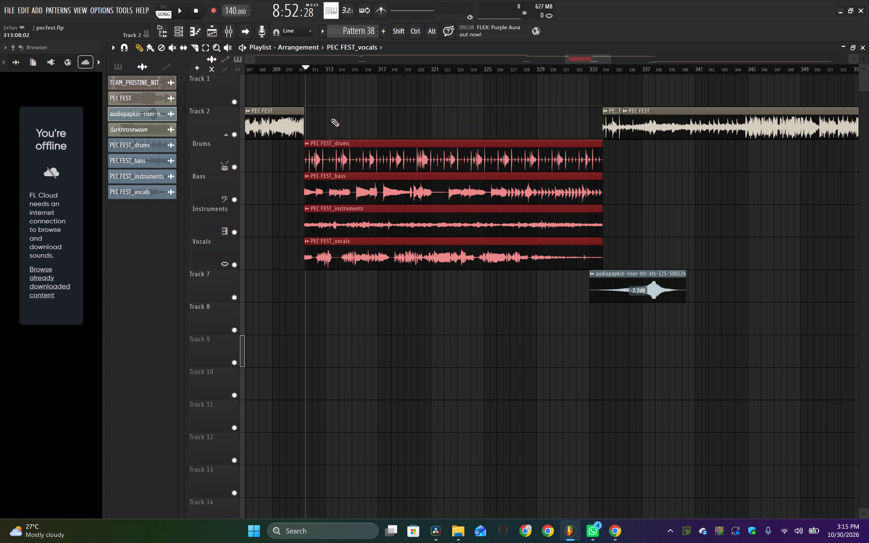
Audition the transition from the Track 2 PEC FEST clip into the stems at bar 311, replaying from about bars 307 and 294.
right_click(310, 144)
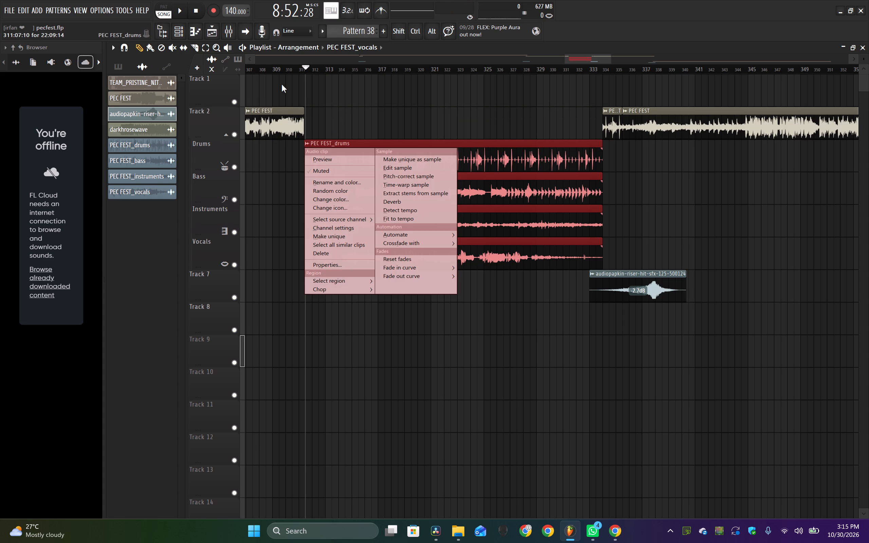
left_click(266, 66)
key("space")
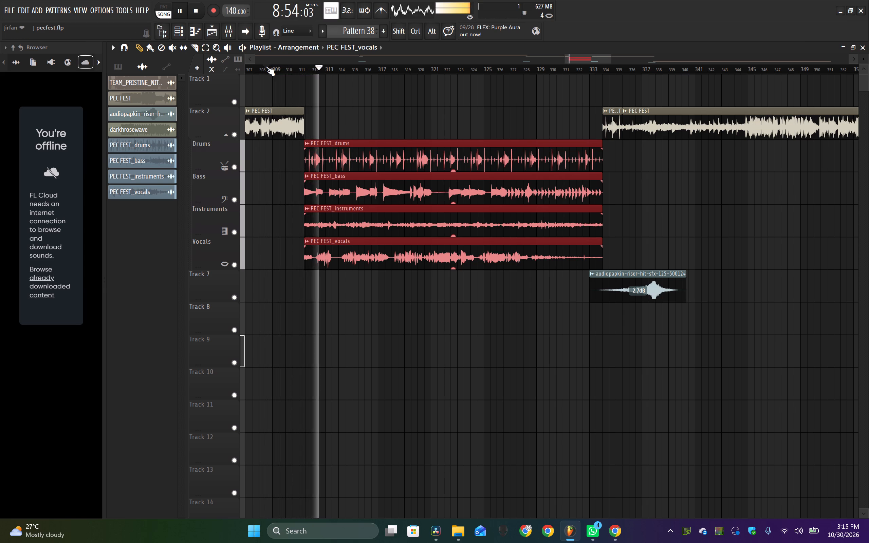
key("space")
key("space")
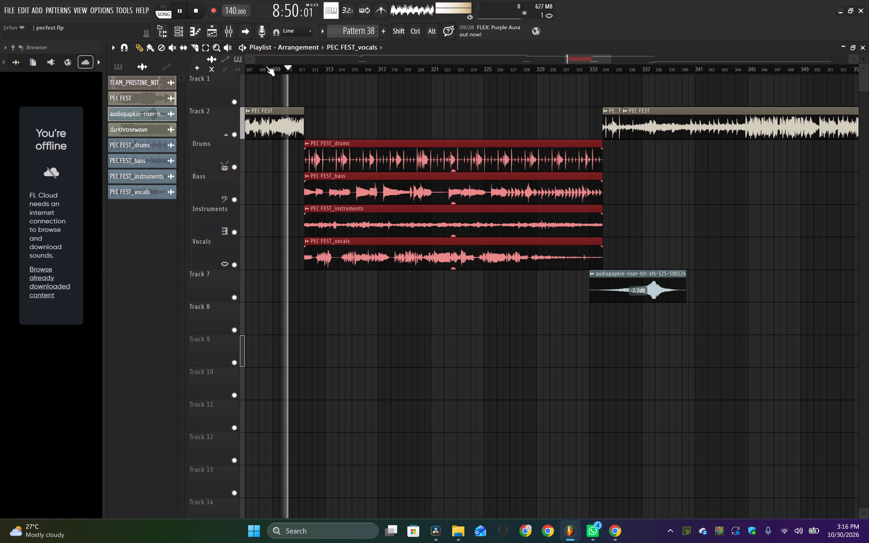
left_click(255, 67)
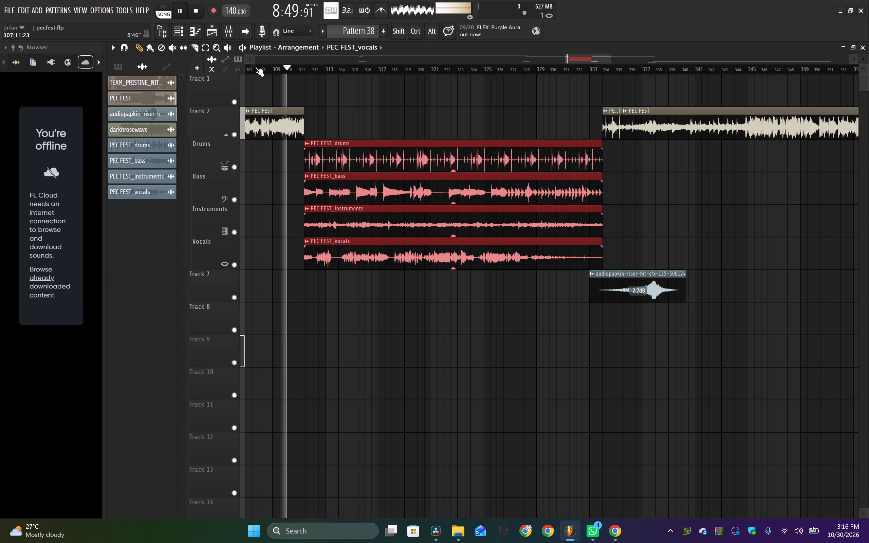
scroll(345, 123, "right", 1)
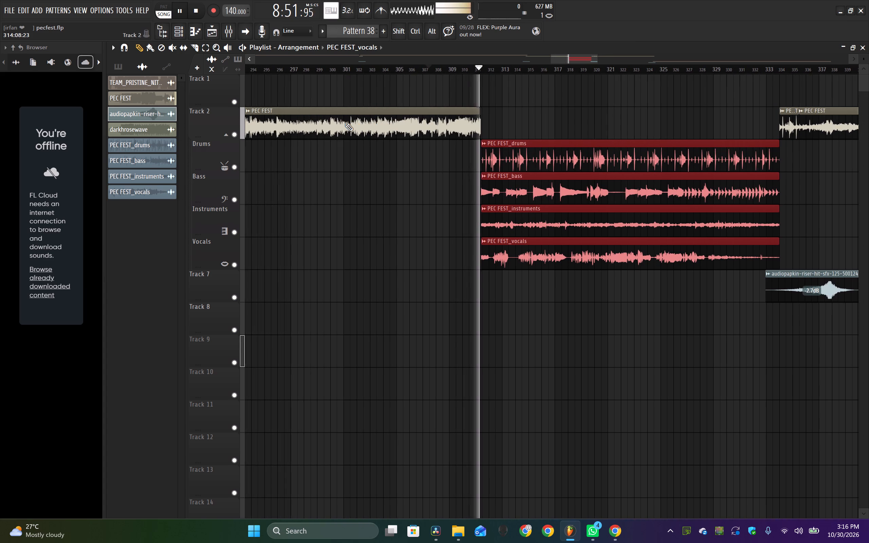
scroll(345, 123, "right", 1)
scroll(331, 201, "down", 1, "ctrl")
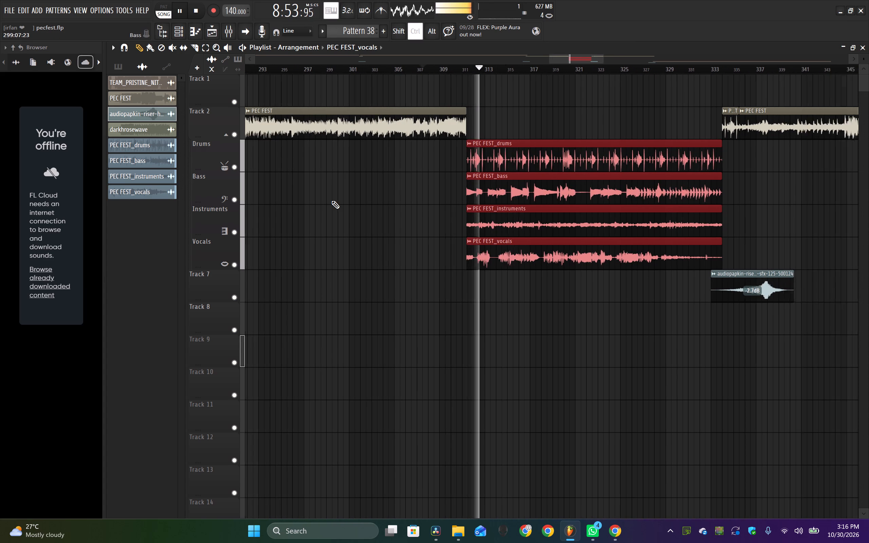
scroll(331, 201, "down", 2, "ctrl")
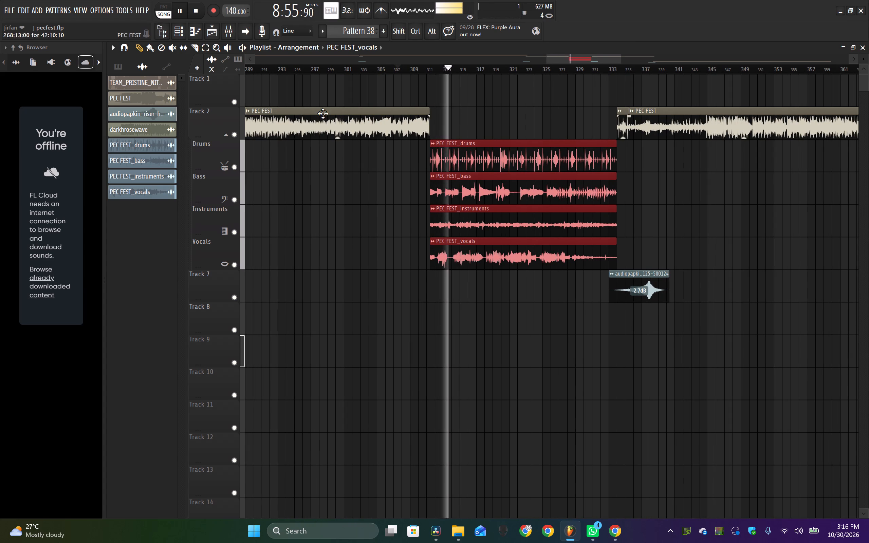
left_click(284, 66)
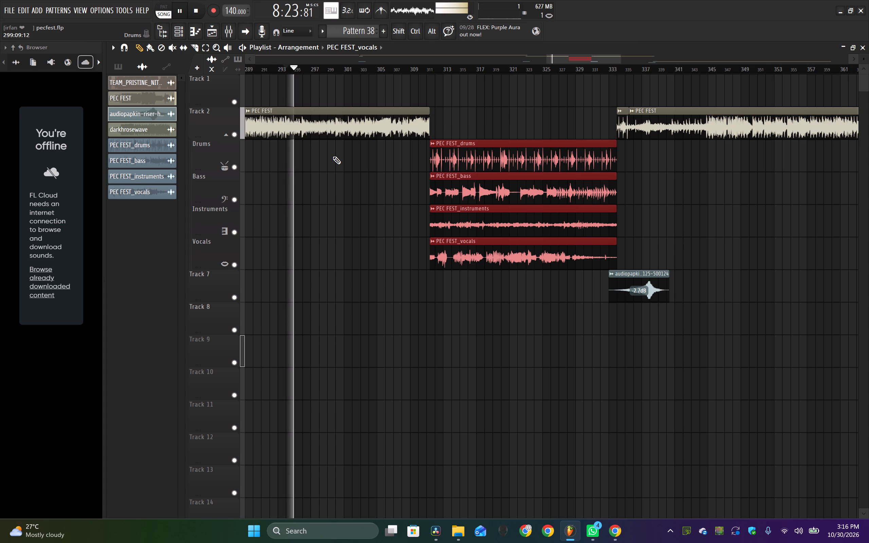
scroll(333, 156, "up", 6, "ctrl")
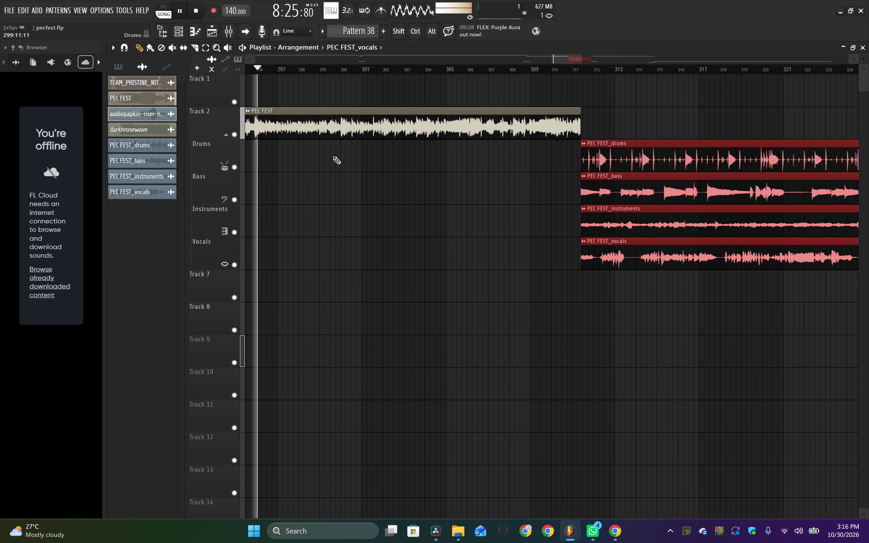
scroll(333, 156, "down", 4, "ctrl")
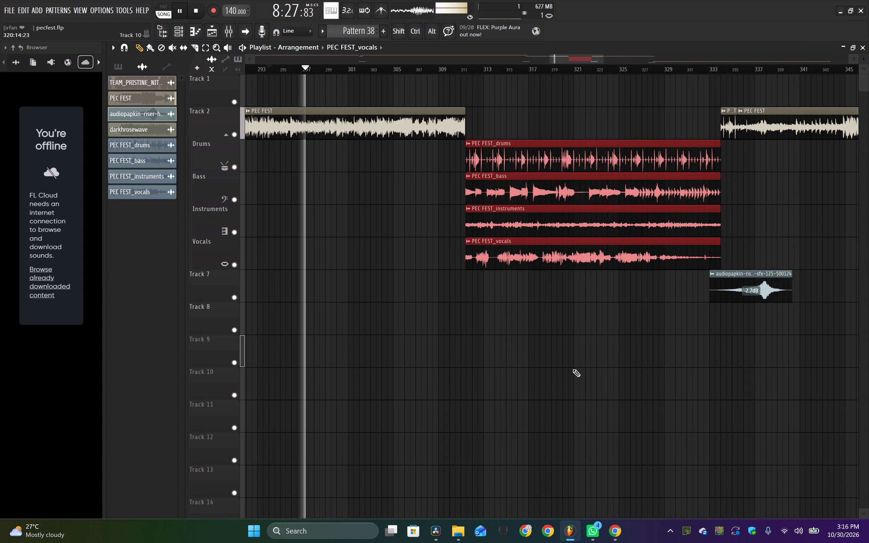
key("space")
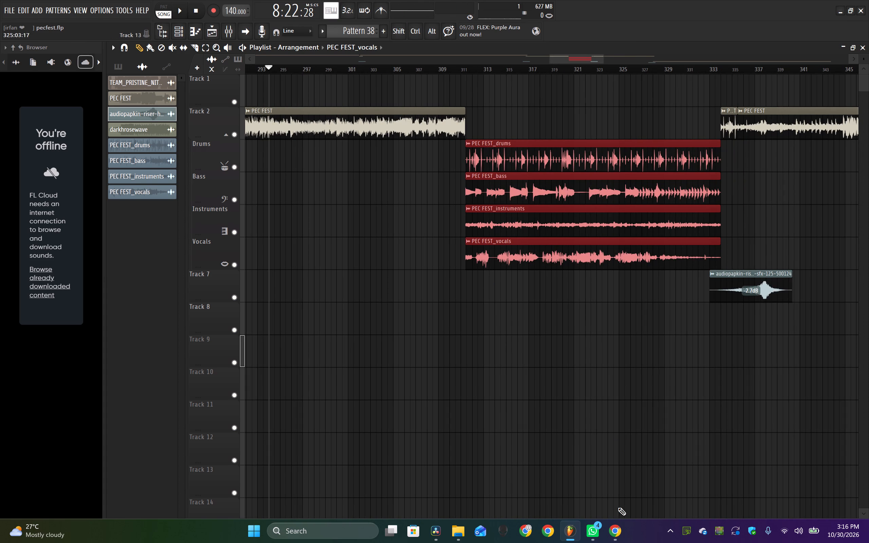
Switch to Chrome and open the YouTube to MP3 Converter: YTMP3 site from the ytmp3 search results.
left_click(611, 535)
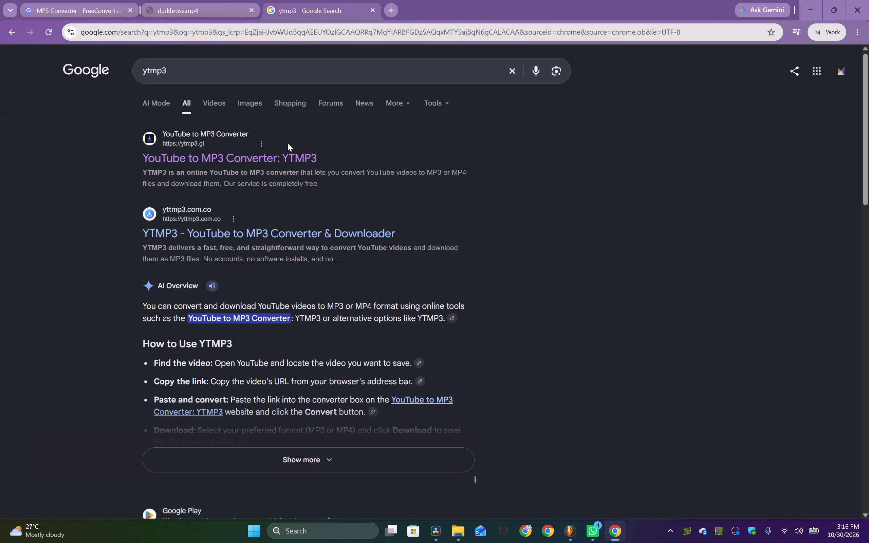
left_click(284, 155)
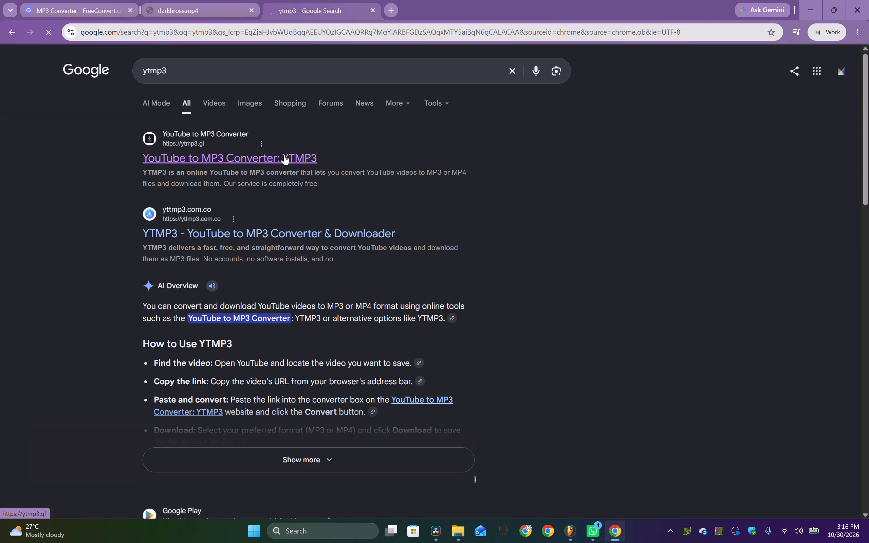
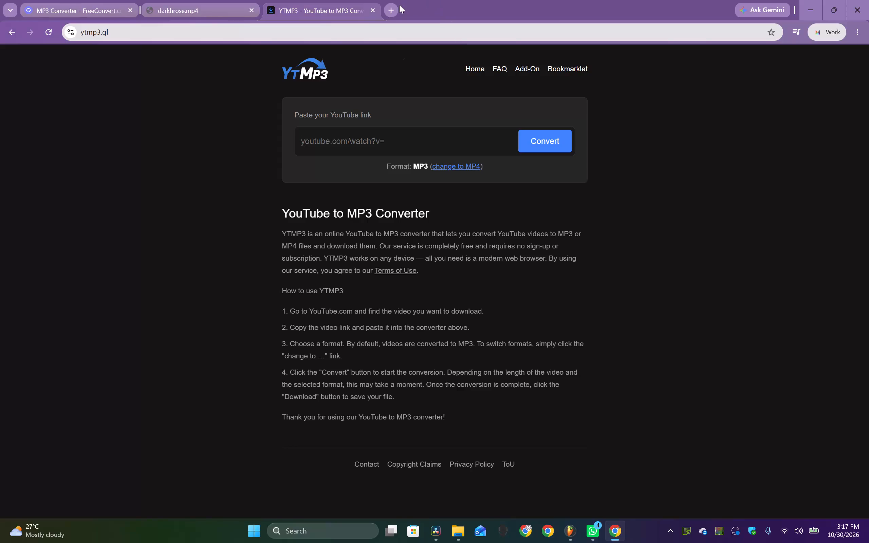
Search Google for inkem inkem in a new tab and open Aditya Music's Inkem Inkem Kavale Full Video Song on YouTube.
left_click(396, 5)
type("inkem inkem")
key("Return")
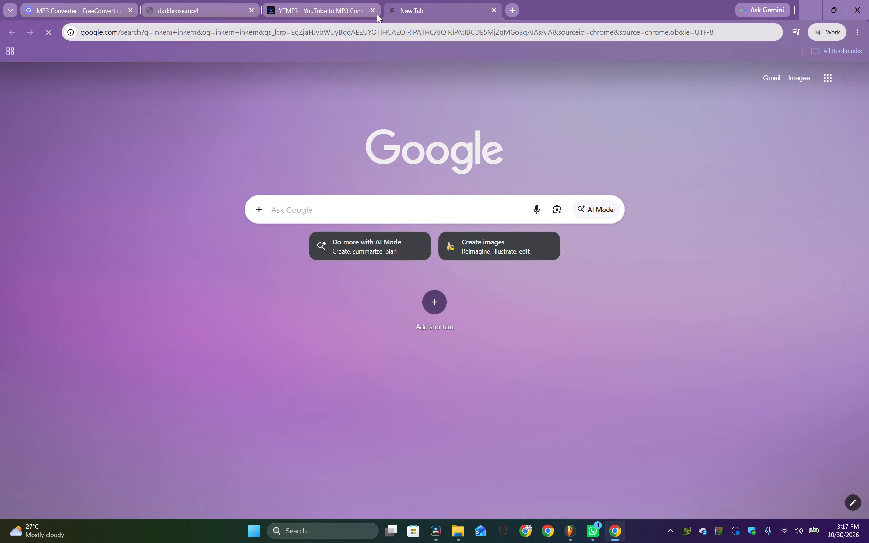
left_click(277, 231)
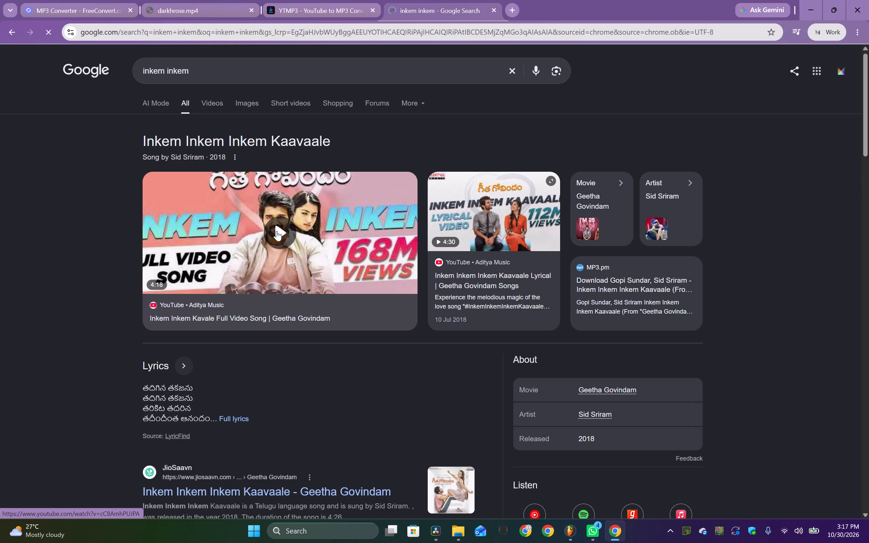
left_click(275, 240)
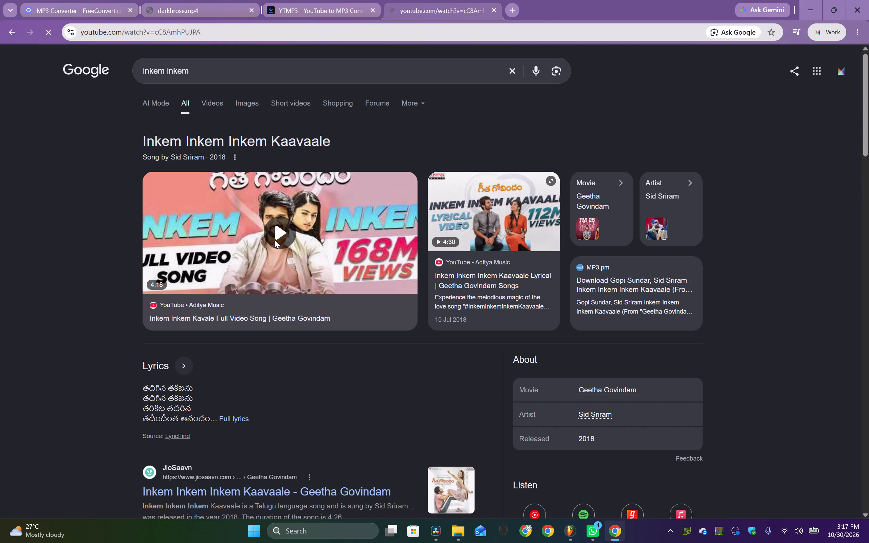
scroll(285, 364, "down", 1)
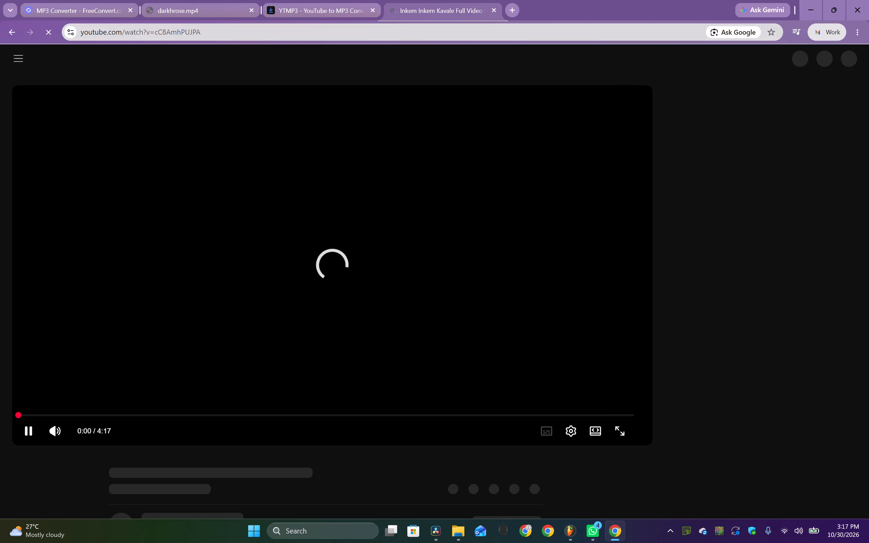
Copy the Inkem Inkem Kavale video's link into the YTMP3 converter and start its MP3 conversion.
left_click(232, 36)
key("ctrl+c")
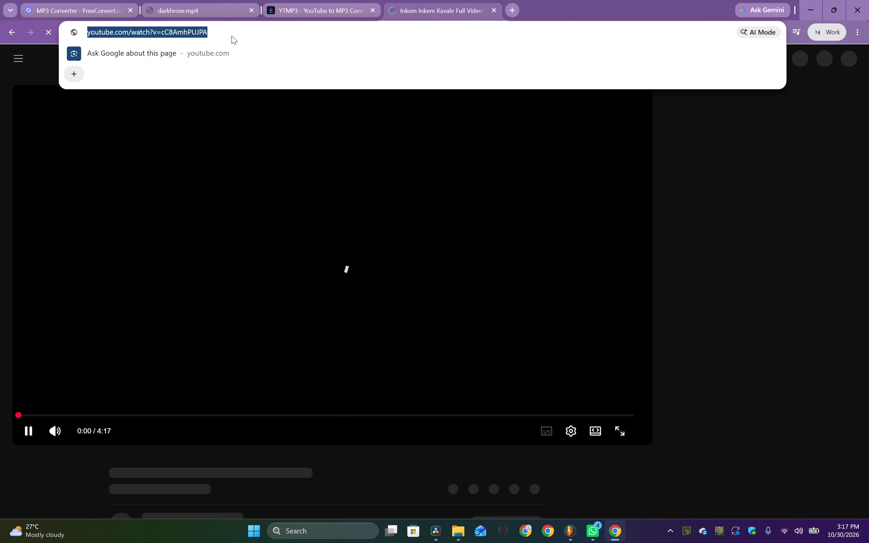
key("ctrl+c")
left_click(144, 450)
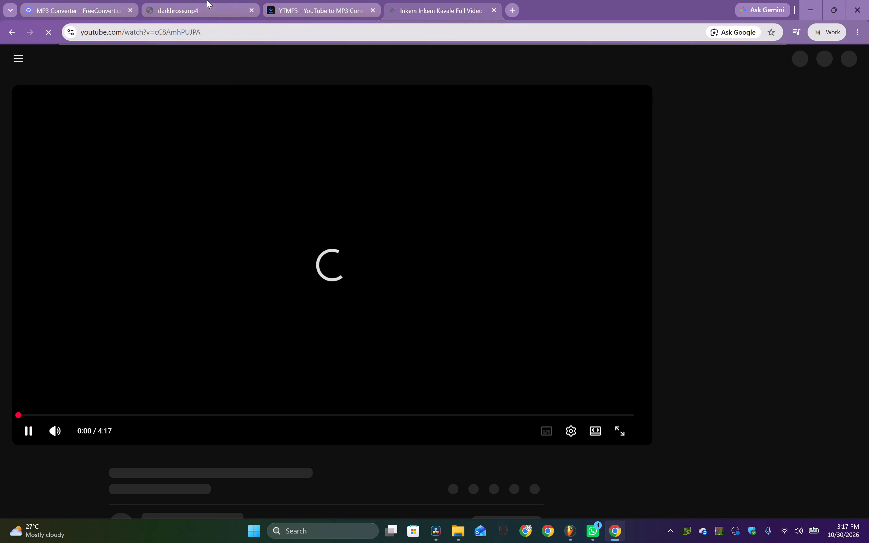
left_click(305, 3)
key("ctrl+v")
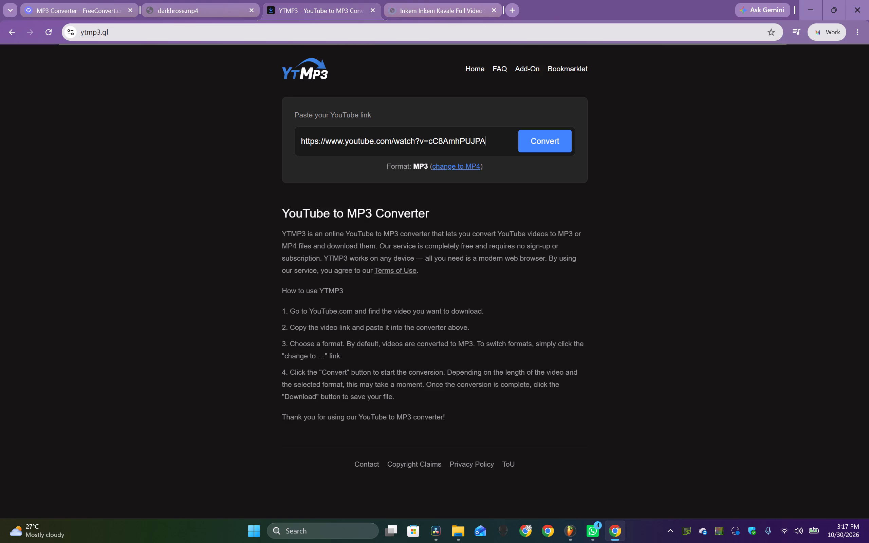
left_click(547, 142)
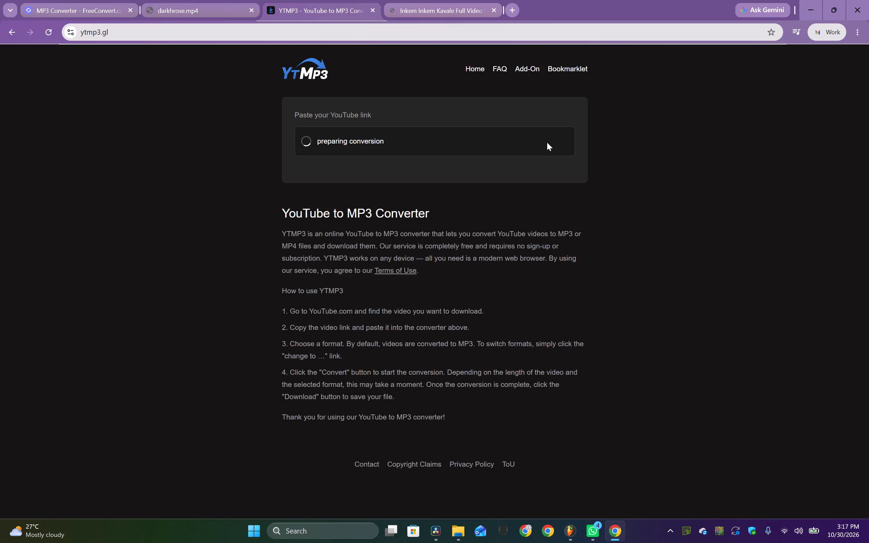
Preview the Inkem Inkem video from about 0:52 while checking the conversion, closing its tab and dismissing the pop-ups when finished.
left_click(437, 0)
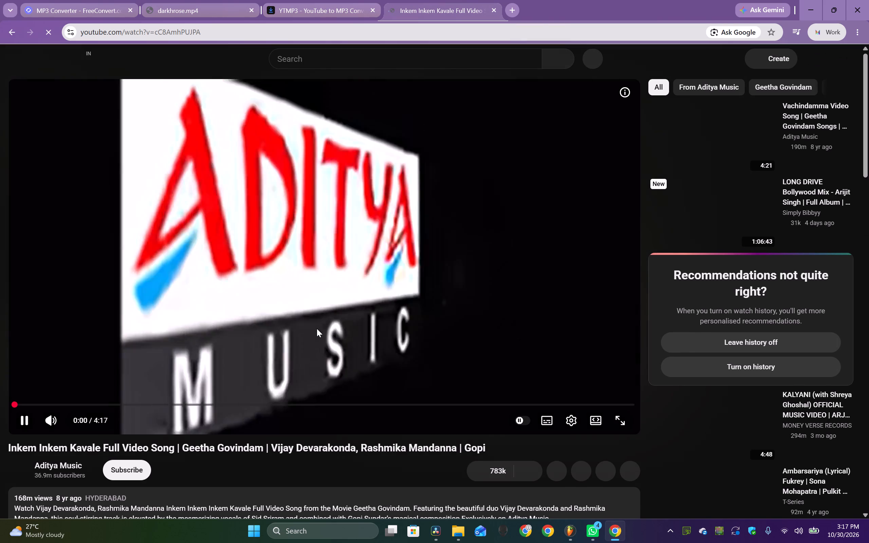
left_click(265, 406)
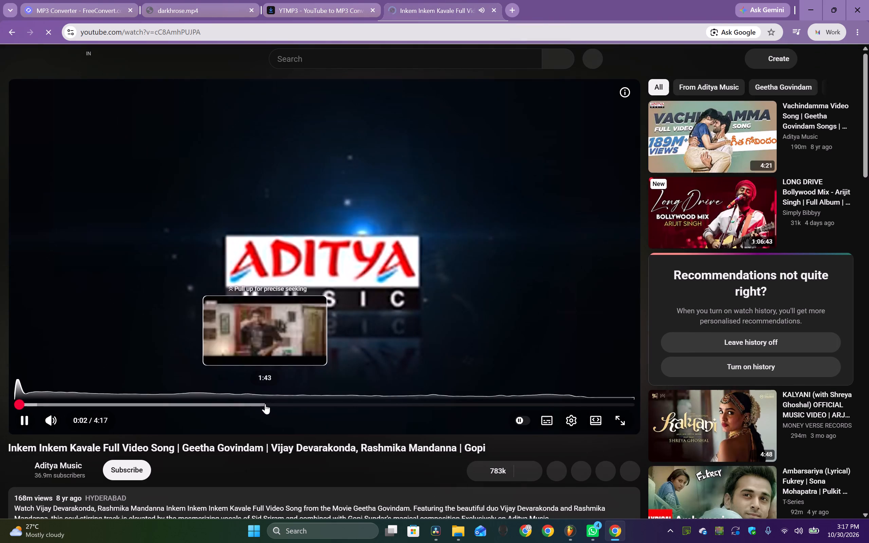
left_click(265, 404)
scroll(192, 452, "down", 1)
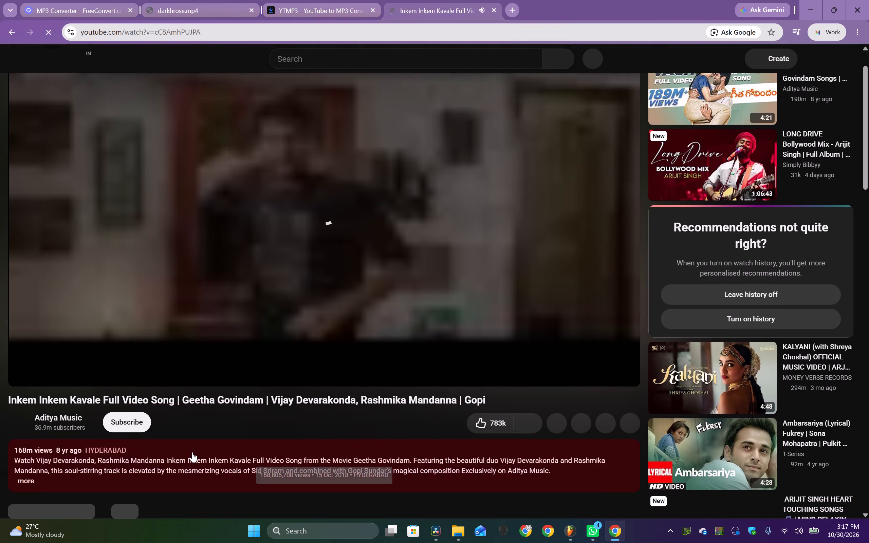
left_click(141, 353)
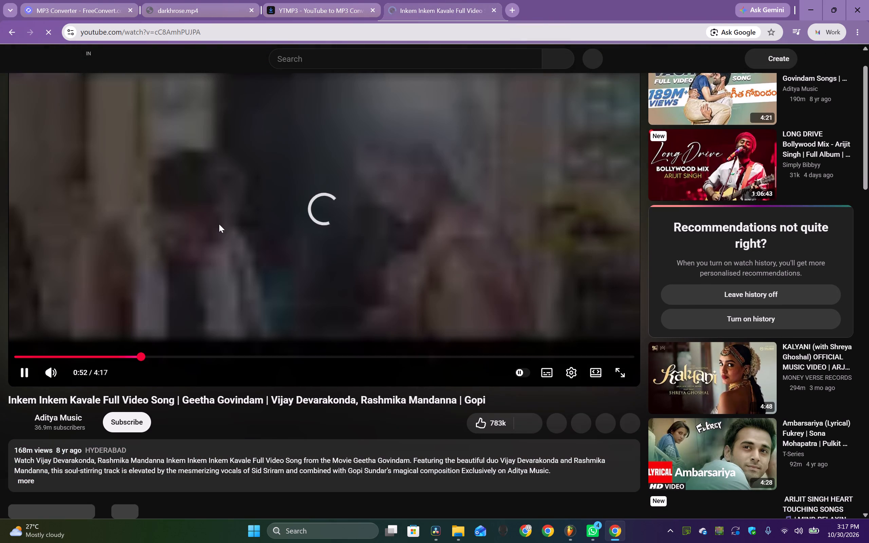
left_click(219, 224)
left_click(305, 0)
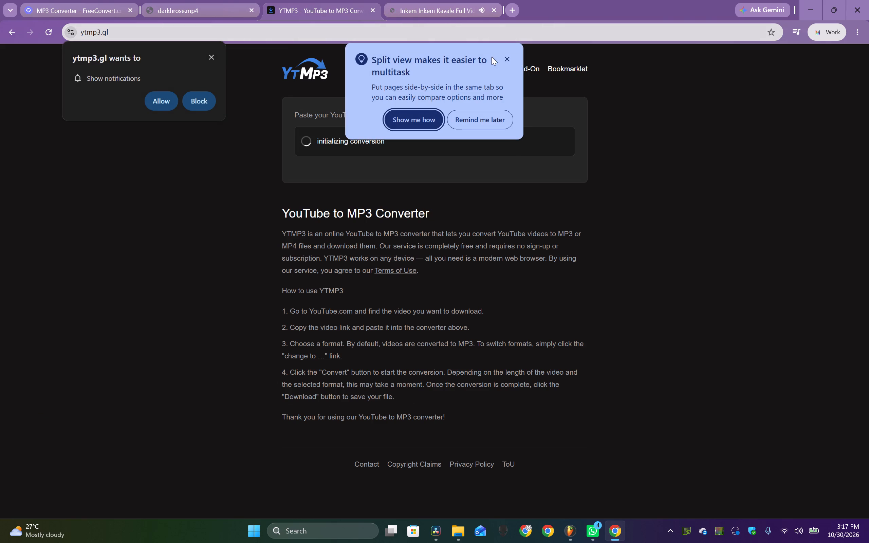
left_click(506, 56)
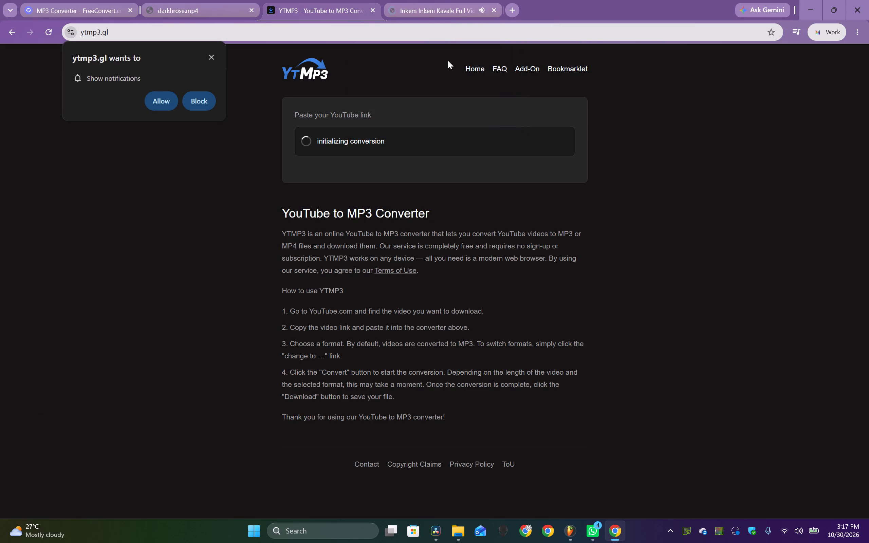
left_click(433, 7)
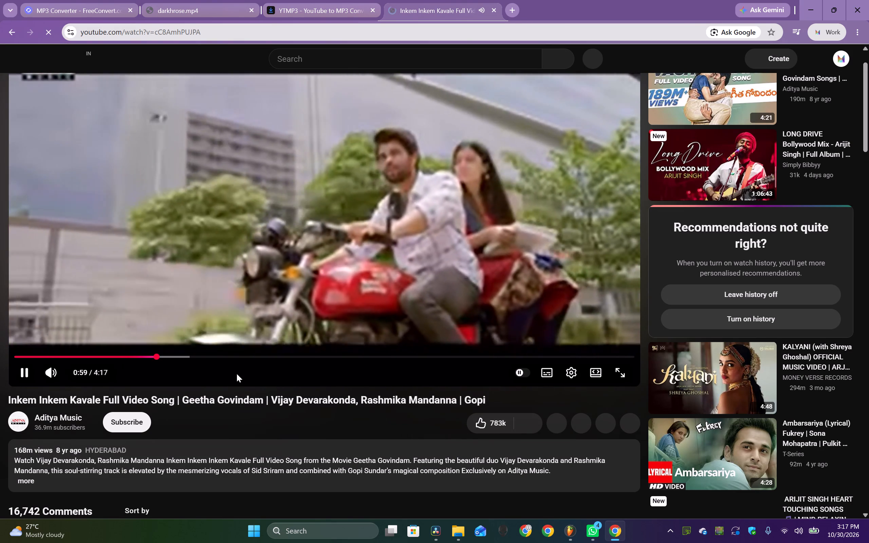
scroll(237, 374, "down", 1)
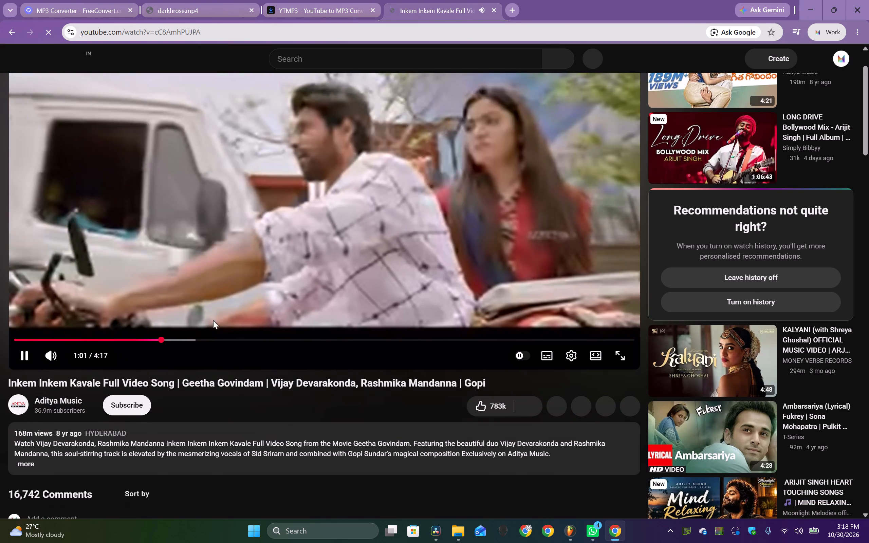
left_click(329, 15)
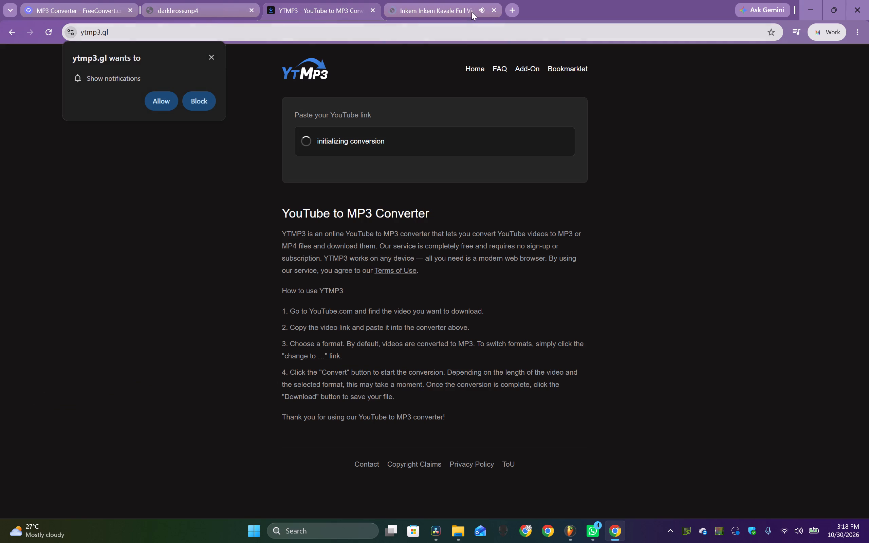
left_click(497, 9)
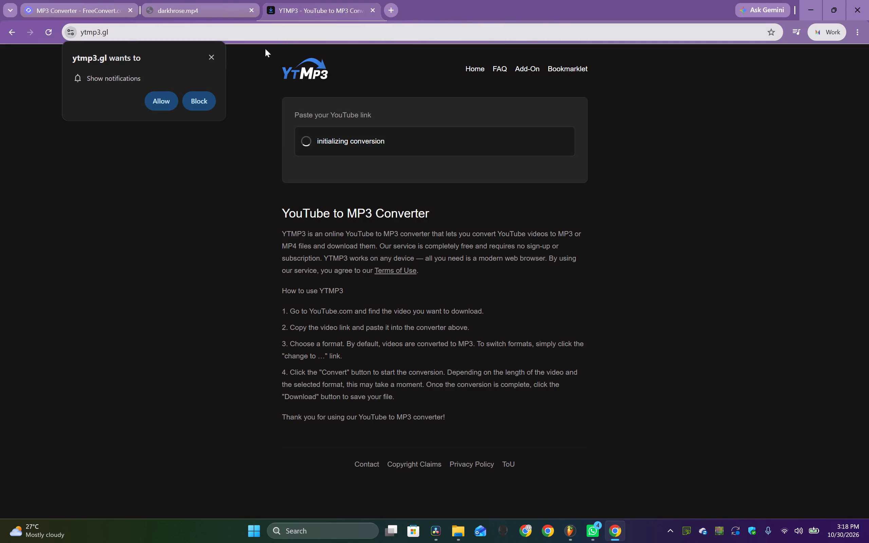
left_click(215, 57)
left_click(210, 59)
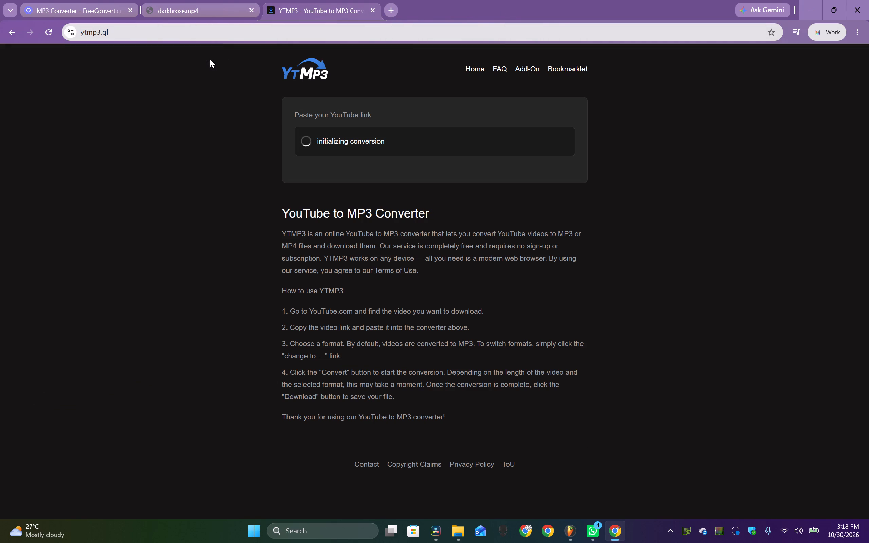
Switch to FL Studio and briefly audition the PEC FEST clip on Track 2 from bar 294 and about bar 308.
left_click(572, 526)
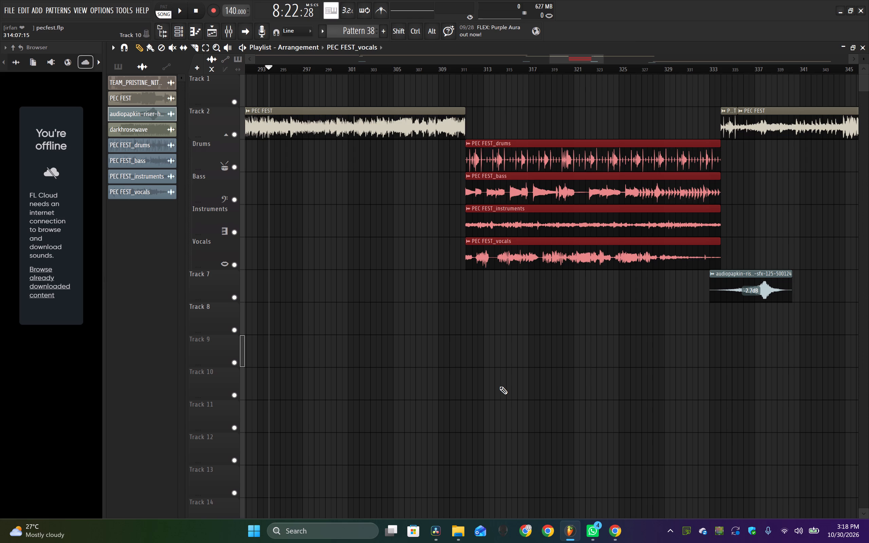
key("space")
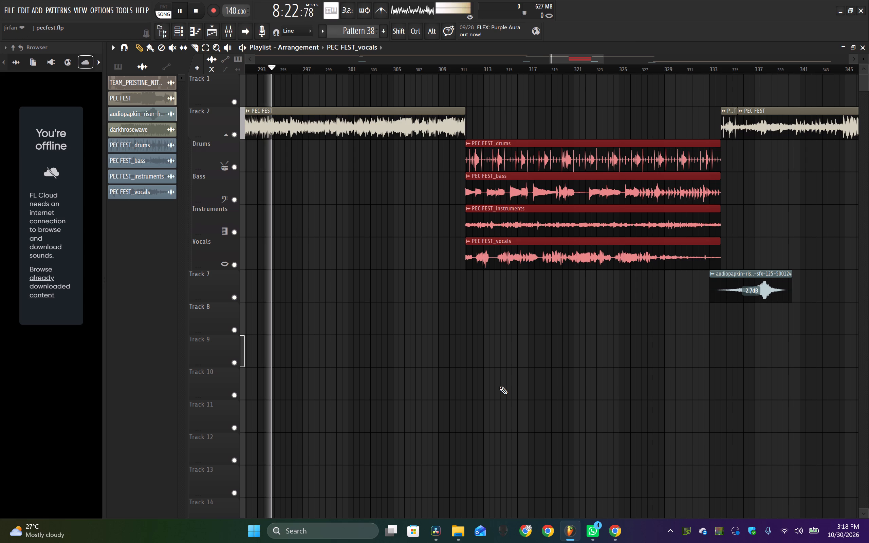
left_click(432, 72)
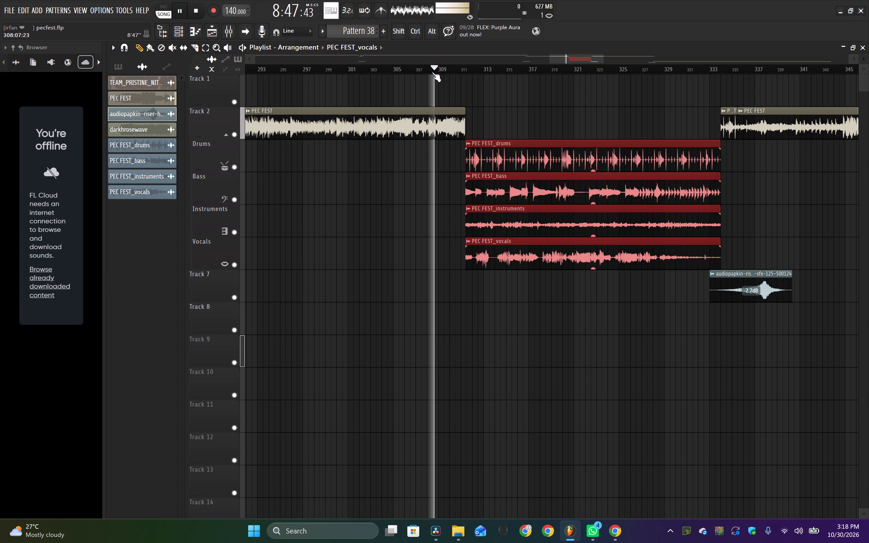
key("space")
Switch back to Chrome, download the converted Inkem Inkem MP3 into the pecfest folder, and close the Redirect tab.
left_click(615, 539)
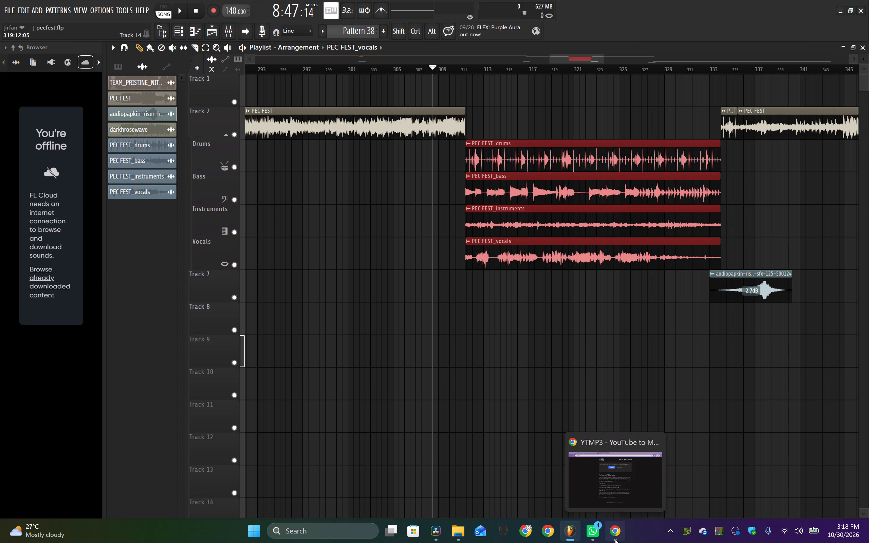
left_click(389, 145)
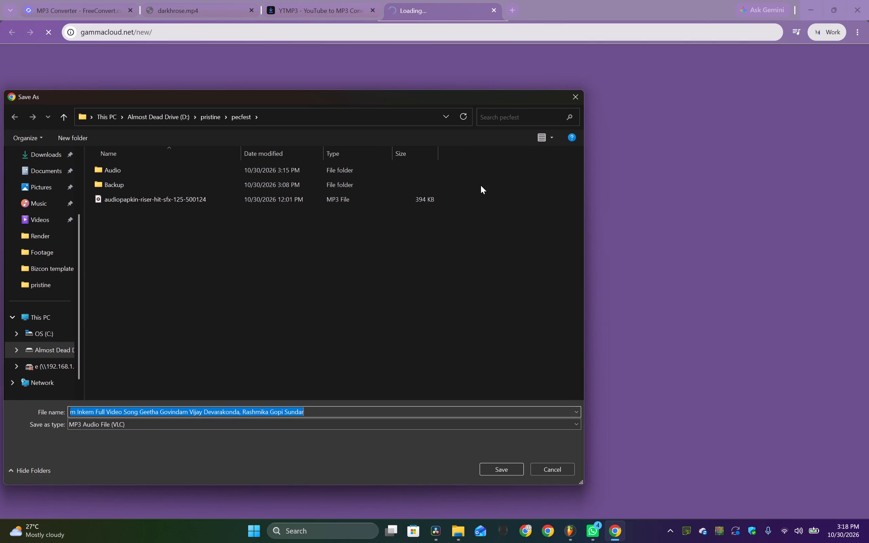
left_click(498, 468)
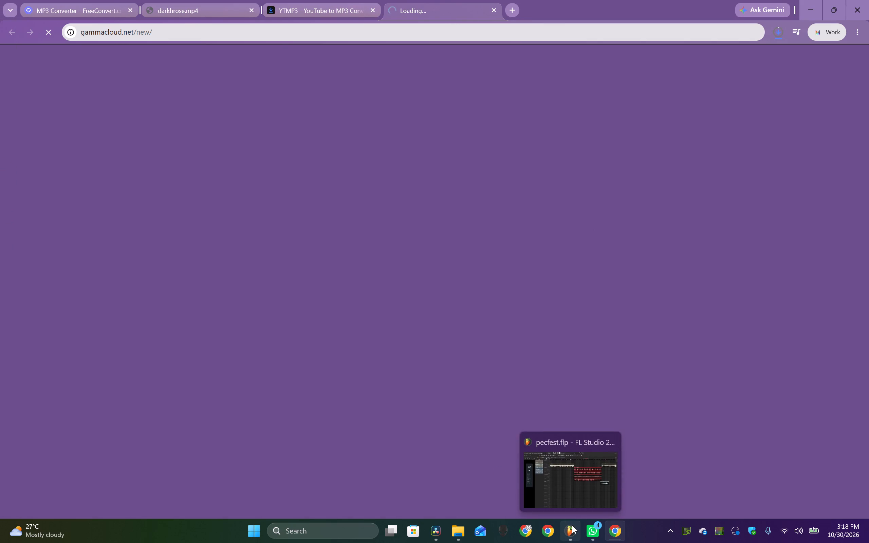
left_click(777, 31)
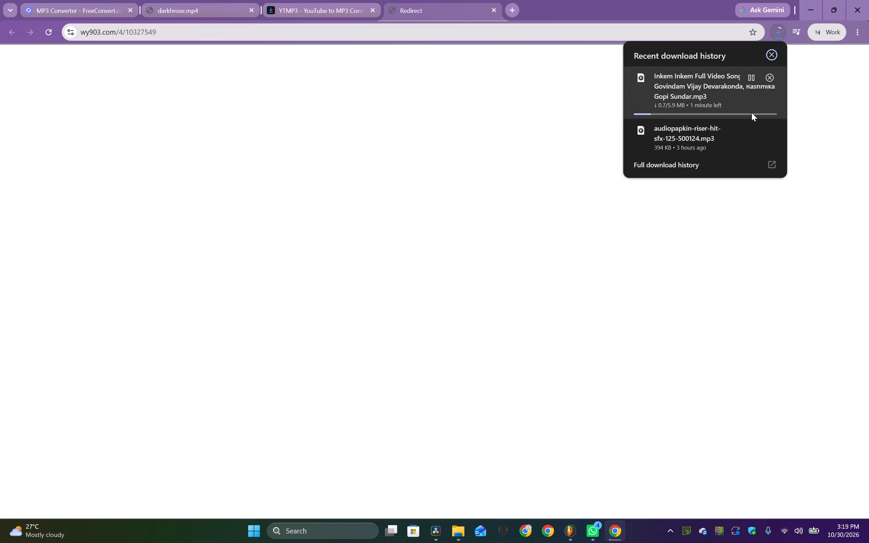
left_click(341, 2)
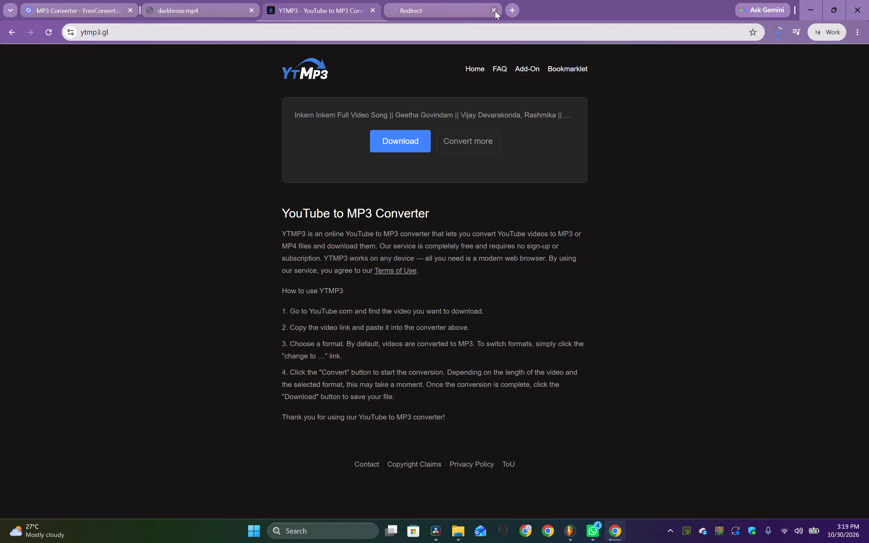
left_click(495, 11)
Bring the downloaded Inkem Inkem MP3 into the FL Studio playlist on Track 11 at about bar 305.
left_click(779, 30)
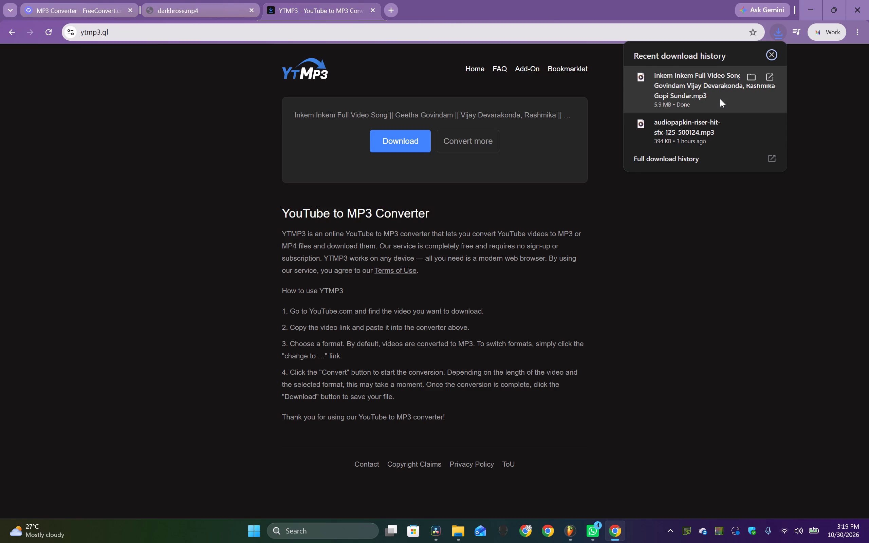
left_click_drag(720, 99, 432, 362)
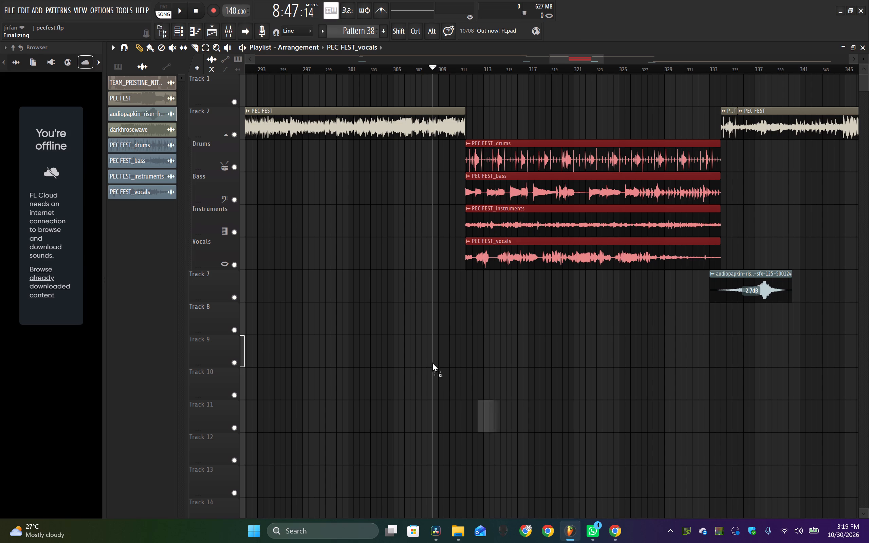
left_click_drag(432, 362, 398, 415)
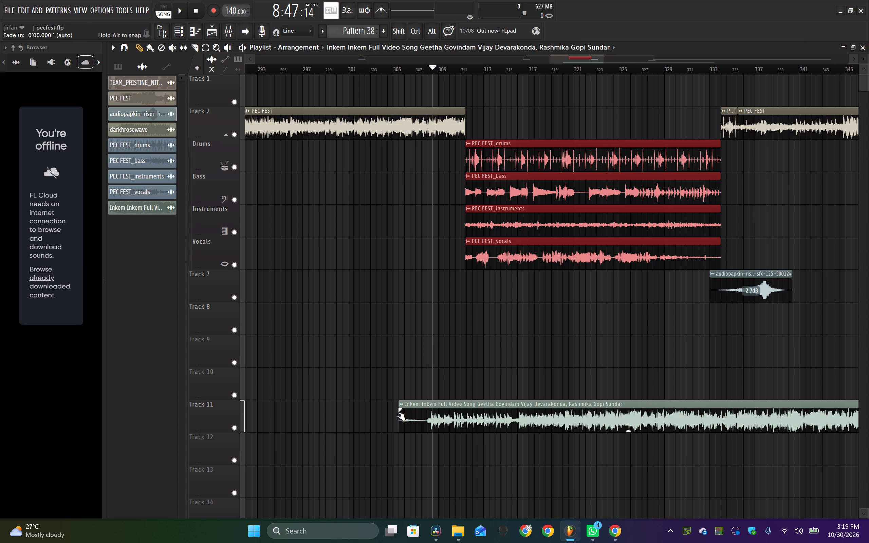
Move the Inkem Inkem clip to the Bass track at about bar 585, past the end of the arrangement.
scroll(498, 351, "down", 17, "ctrl")
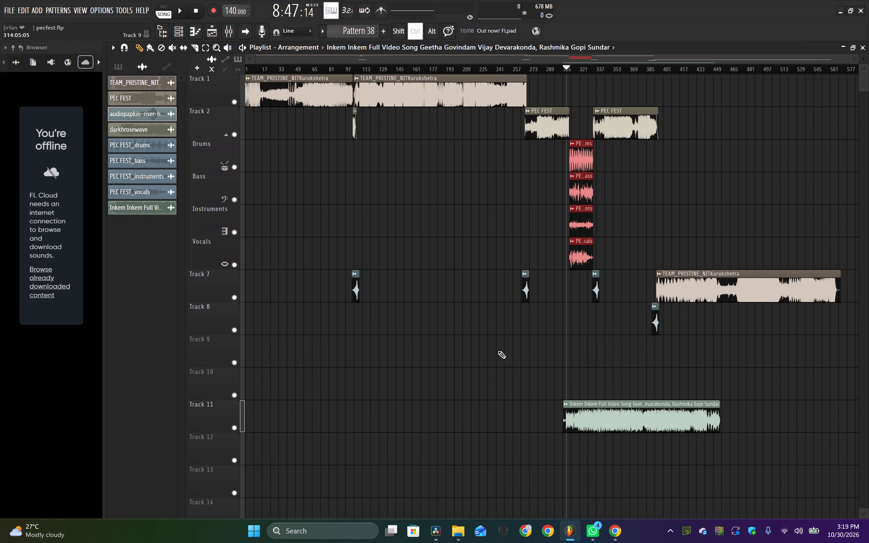
left_click_drag(622, 419, 864, 383)
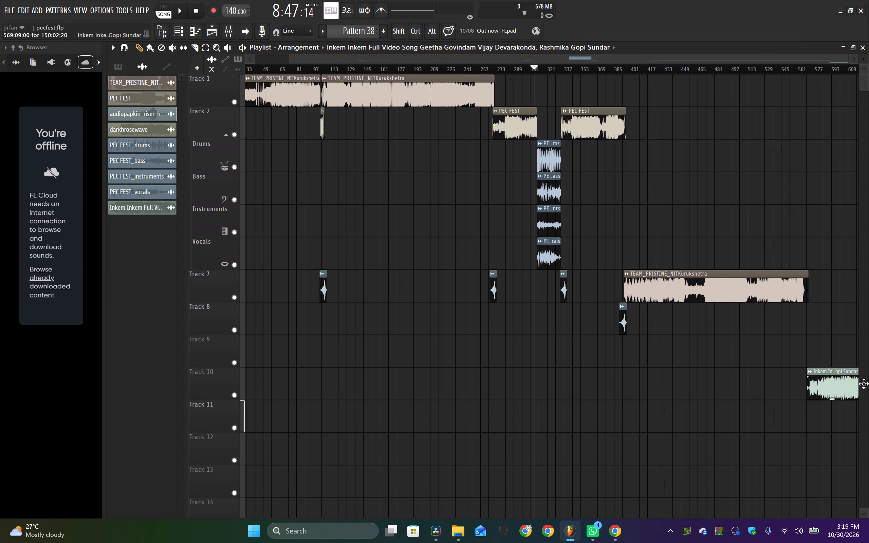
left_click_drag(864, 383, 854, 175)
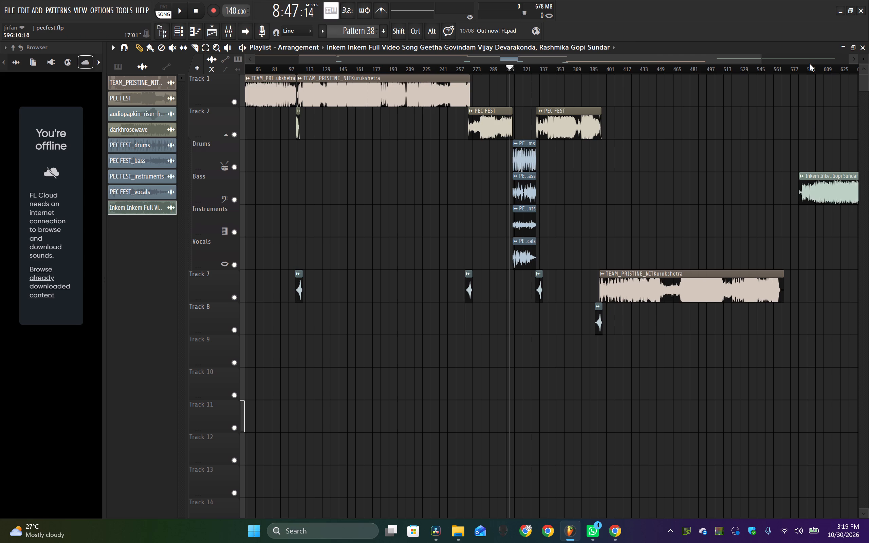
Play the Inkem Inkem clip from about bar 592.
left_click(804, 64)
key("space")
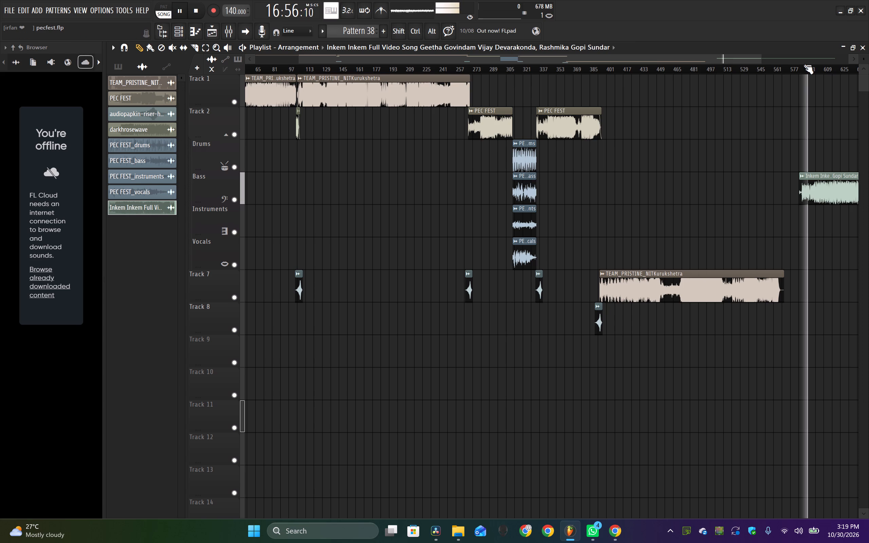
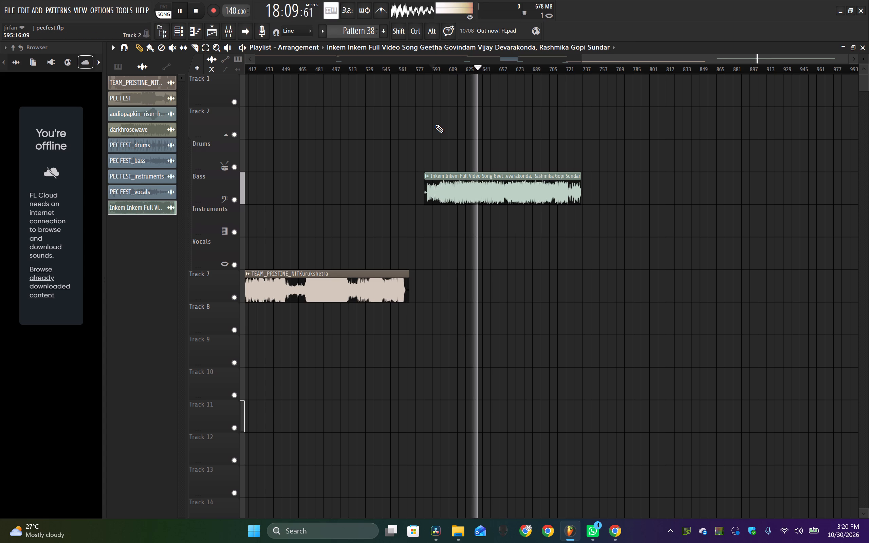
Stop playback and replay the Inkem Inkem clip from about bar 592.
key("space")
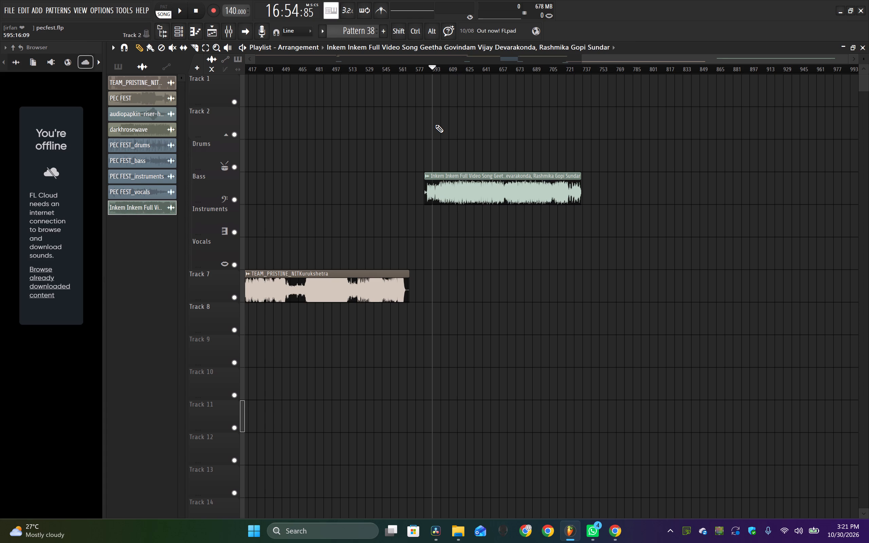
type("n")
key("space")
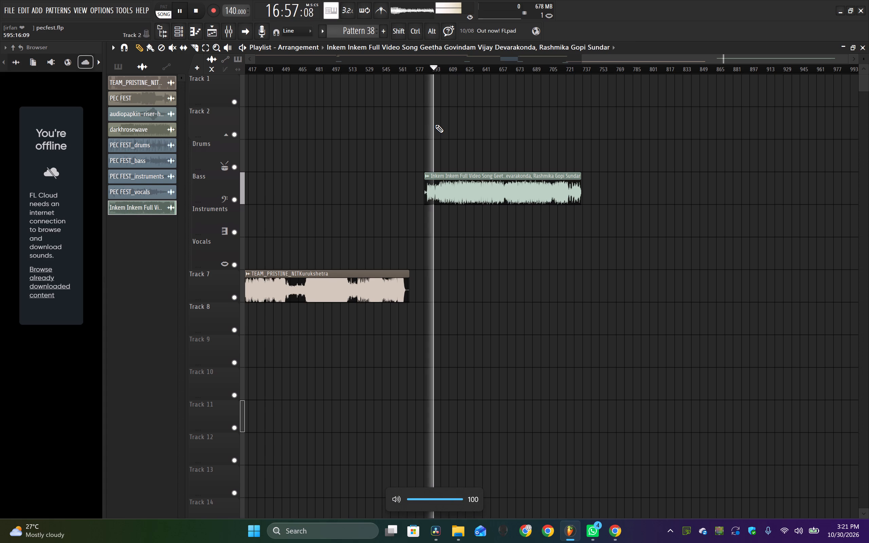
Turn off Bluetooth on the computer and return to the playlist.
left_click(795, 538)
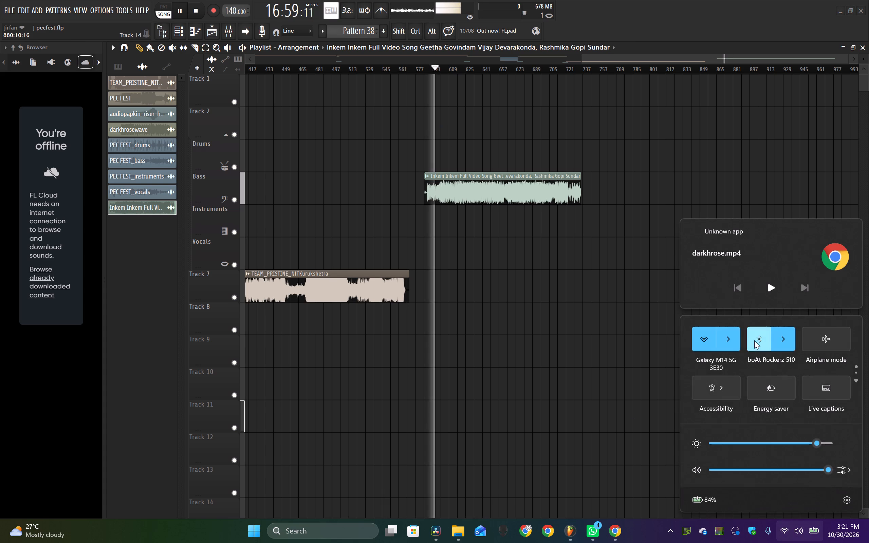
left_click(755, 342)
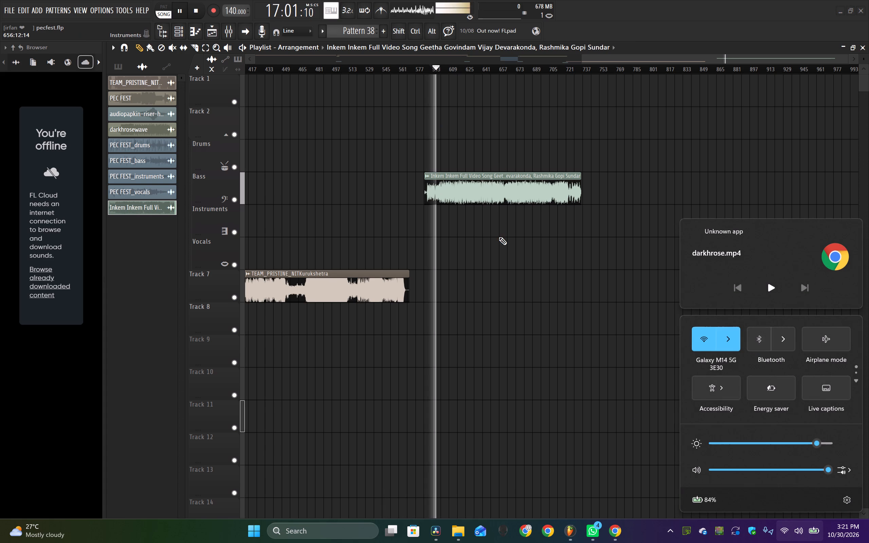
right_click(637, 166)
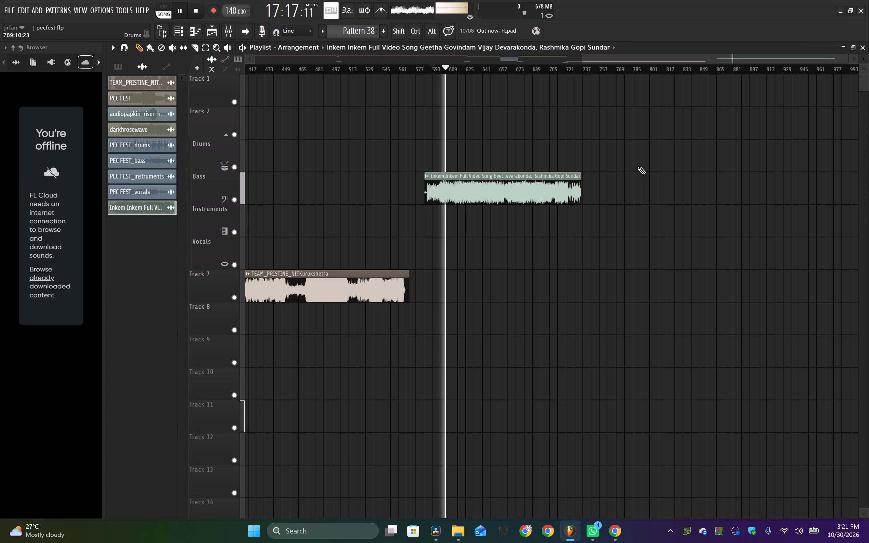
Play the arrangement from about bar 328, through the change from the stem clips to the second PEC FEST clip, and stop playback.
scroll(637, 166, "up", 1, "ctrl")
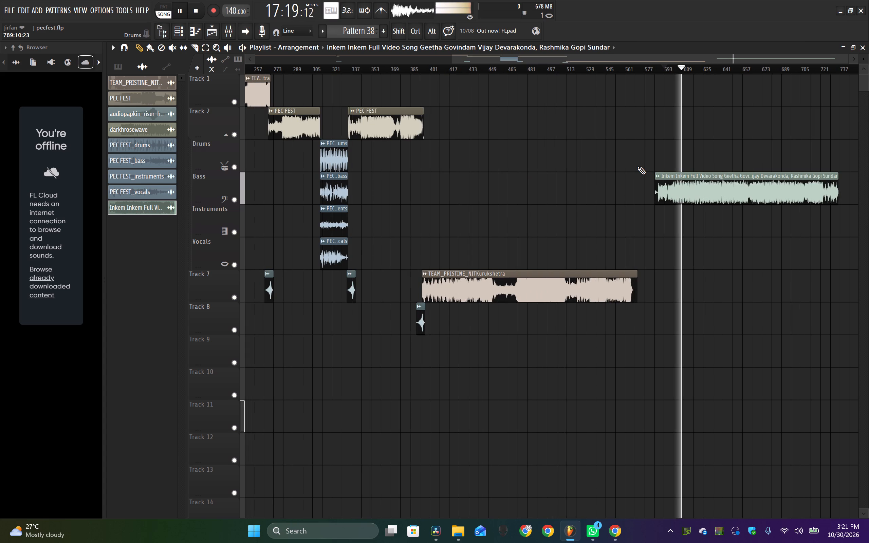
left_click(341, 70)
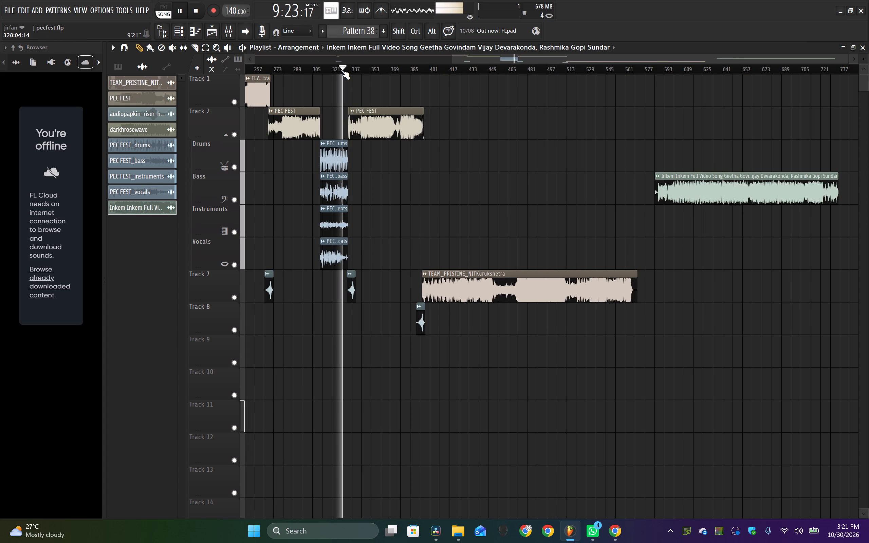
scroll(354, 259, "up", 3, "ctrl")
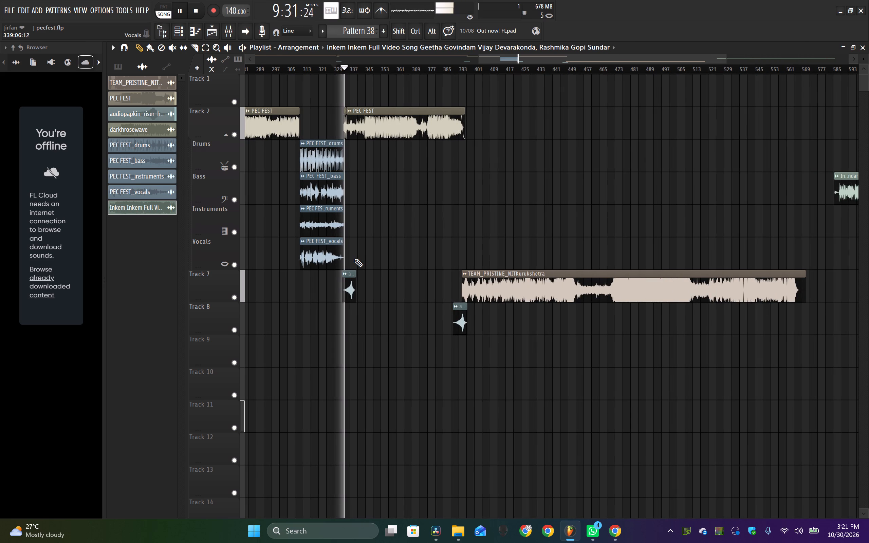
scroll(586, 237, "left", 1)
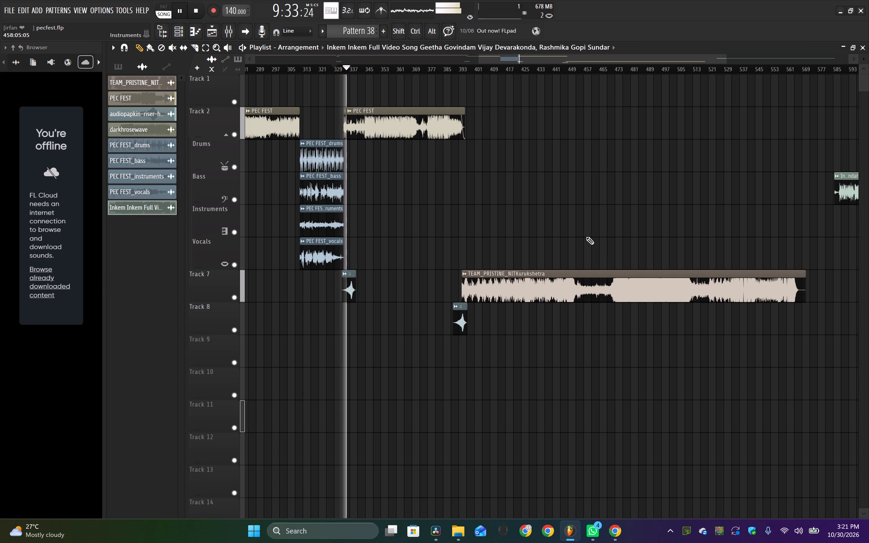
scroll(586, 237, "left", 1)
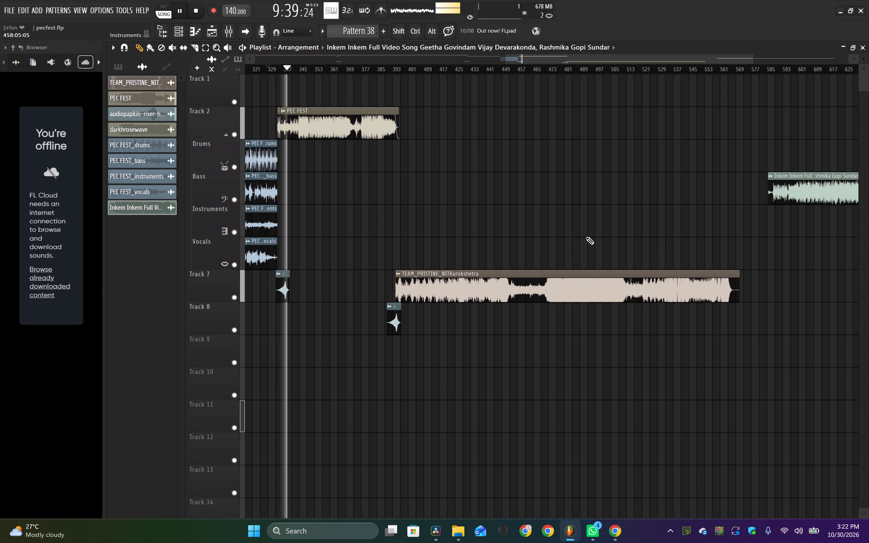
scroll(702, 241, "left", 1)
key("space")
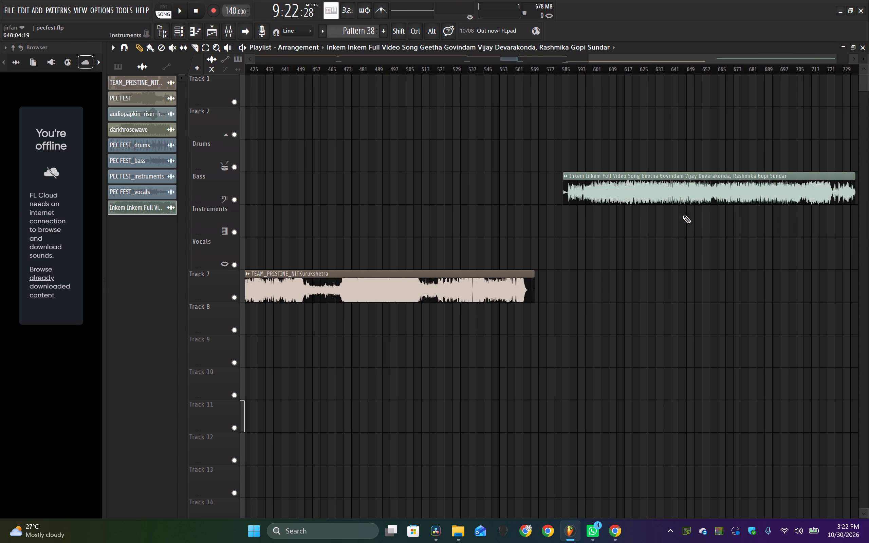
Play the Inkem Inkem clip from about bar 595 to locate where its intro ends.
left_click(583, 71)
key("space")
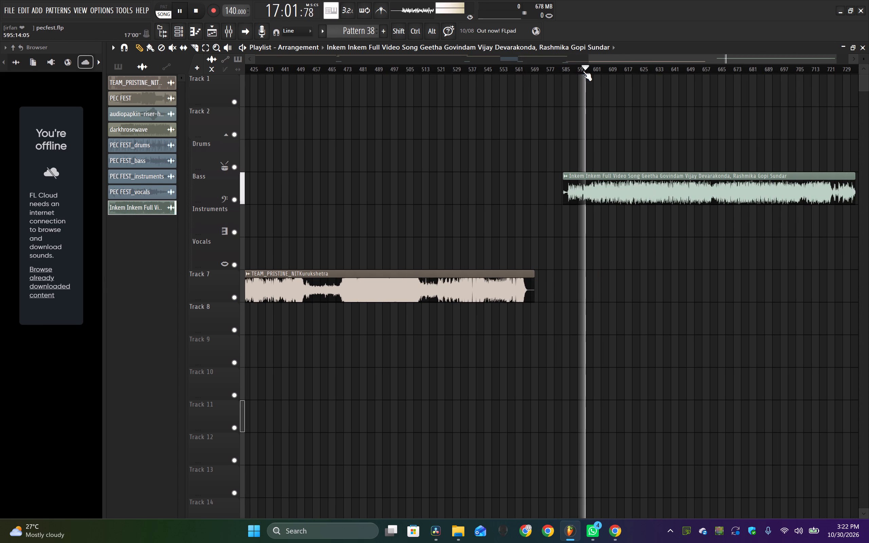
scroll(656, 241, "left", 1)
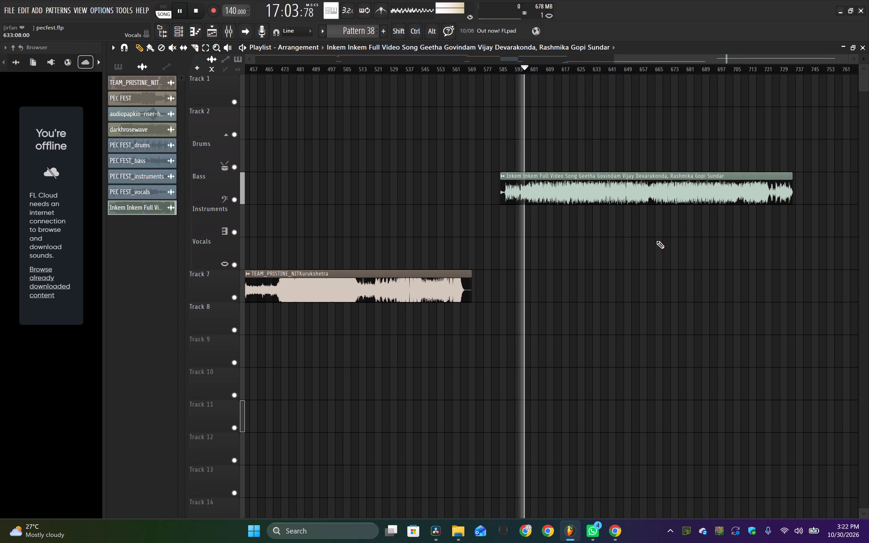
scroll(656, 241, "up", 3, "ctrl")
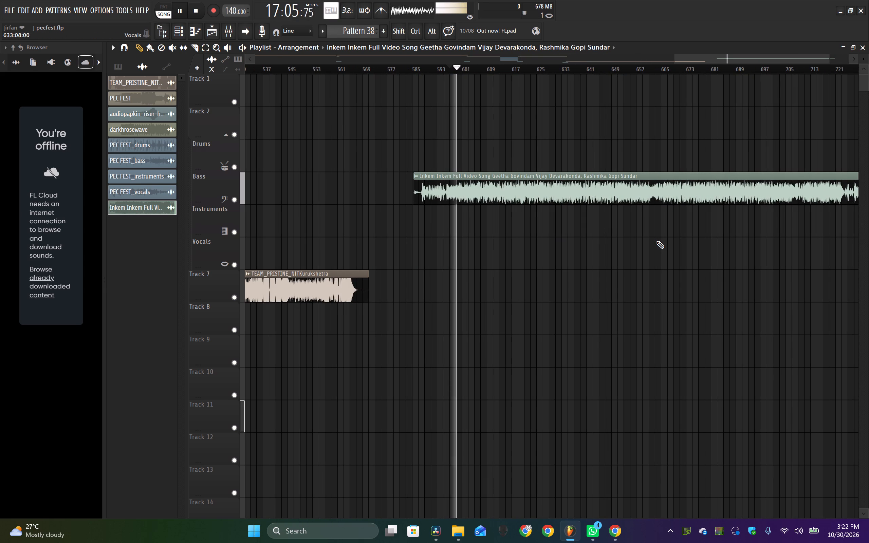
scroll(656, 241, "up", 1, "ctrl")
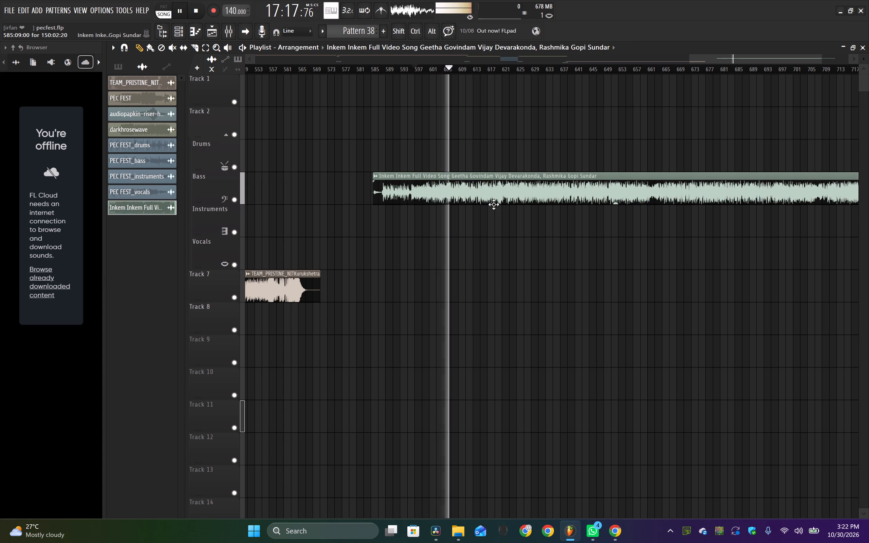
key("space")
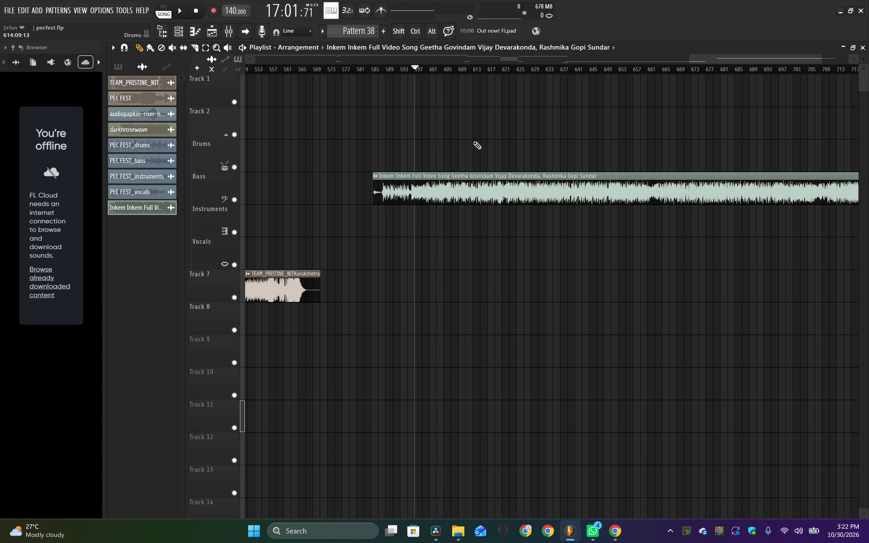
Slice the Inkem Inkem clip on the Bass track just before bar 596 and delete the intro part before the cut.
scroll(409, 119, "up", 2, "ctrl")
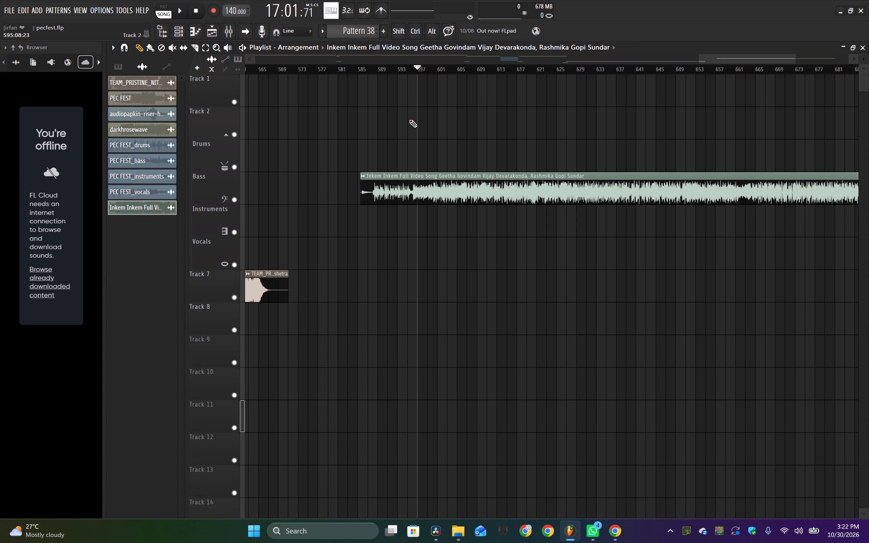
scroll(408, 96, "up", 5, "ctrl")
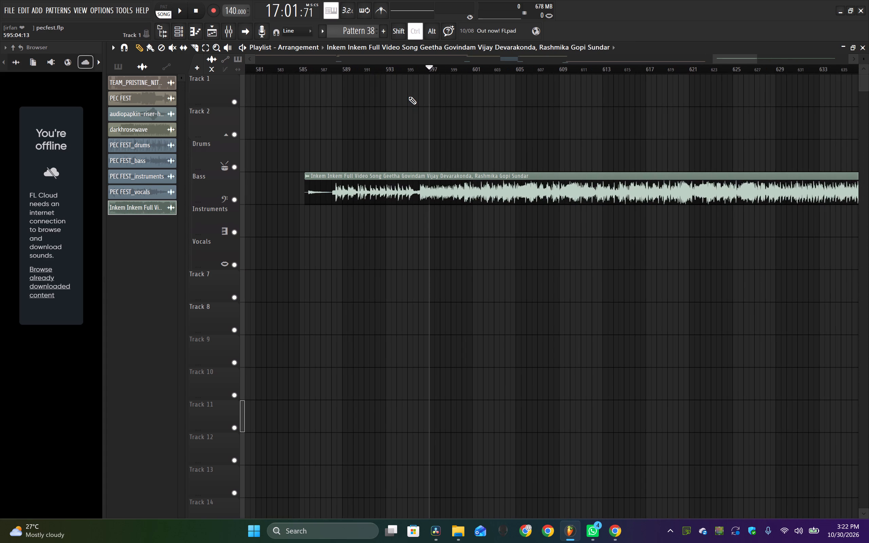
left_click(411, 69)
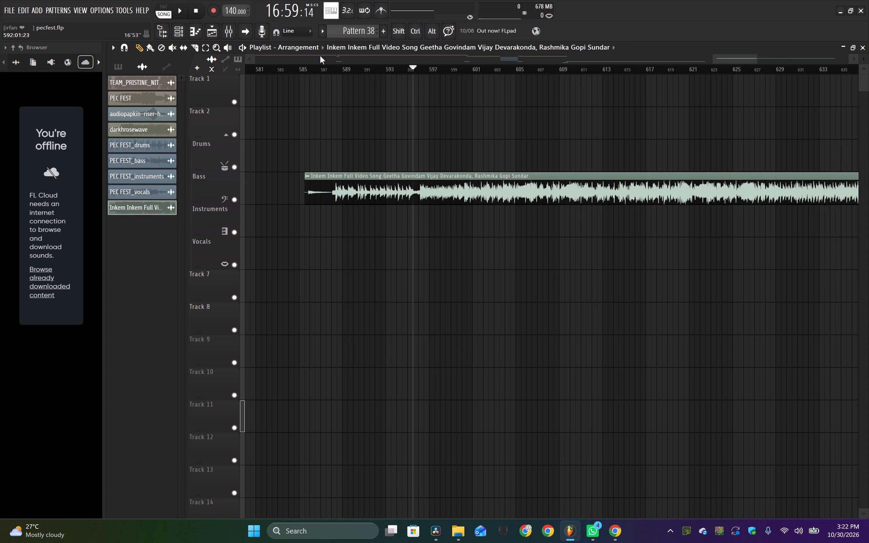
left_click_drag(196, 48, 406, 228)
scroll(406, 228, "up", 8, "ctrl")
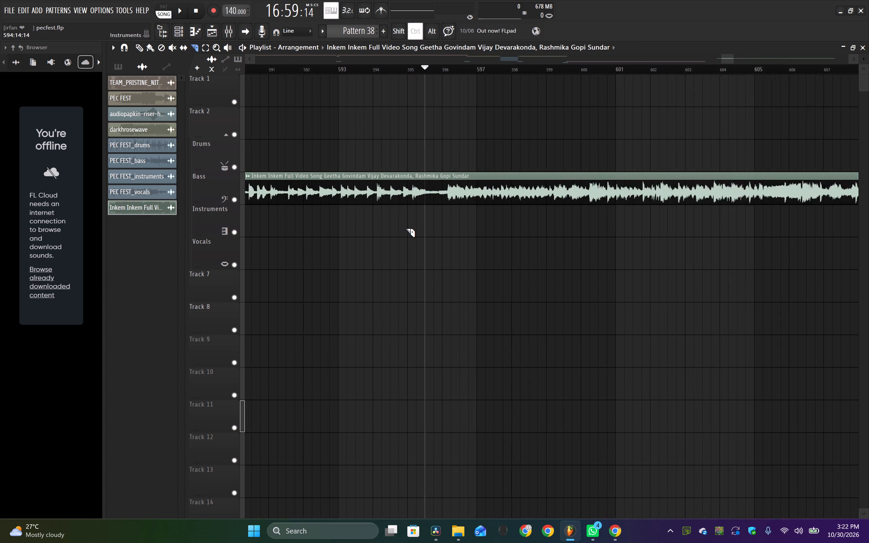
scroll(406, 228, "up", 2, "ctrl")
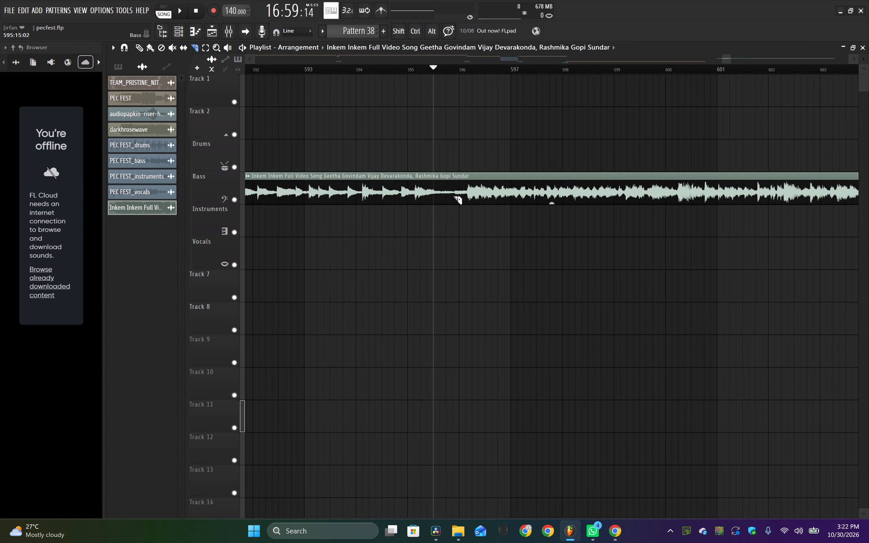
left_click(454, 195)
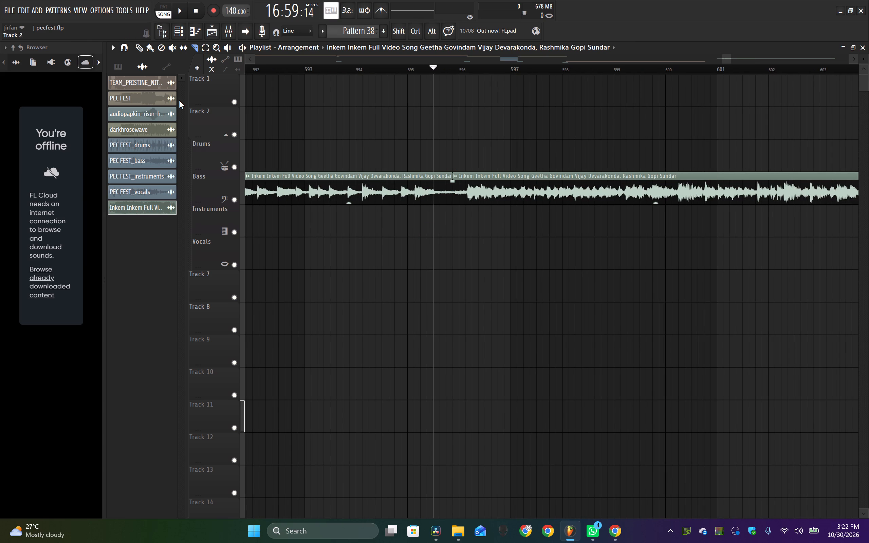
left_click(139, 46)
right_click_drag(394, 133, 374, 210)
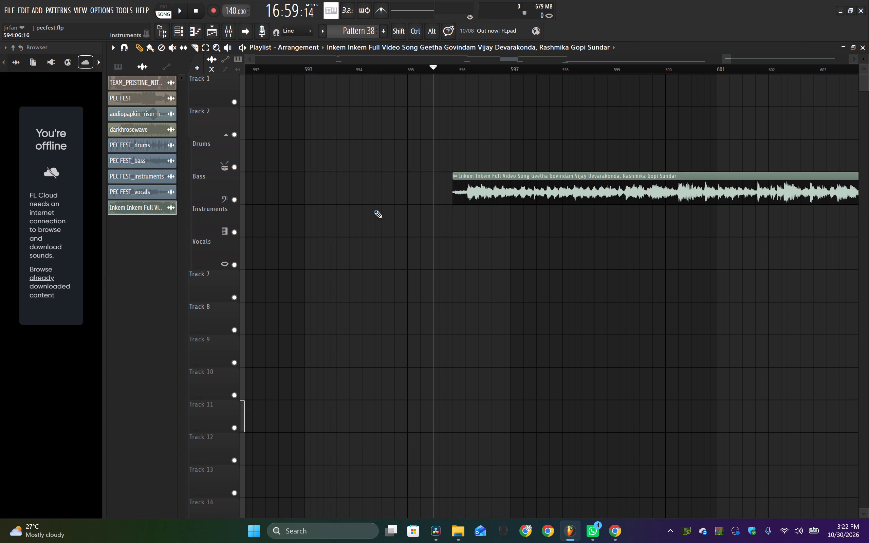
Move the trimmed Inkem Inkem clip earlier on the Bass track so it starts at about bar 575.
scroll(374, 210, "down", 8, "ctrl")
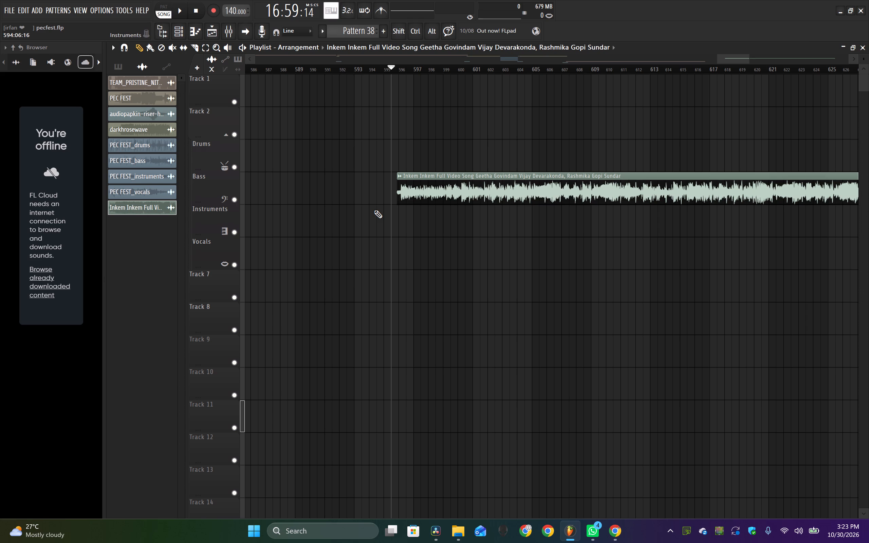
scroll(374, 210, "down", 11, "ctrl")
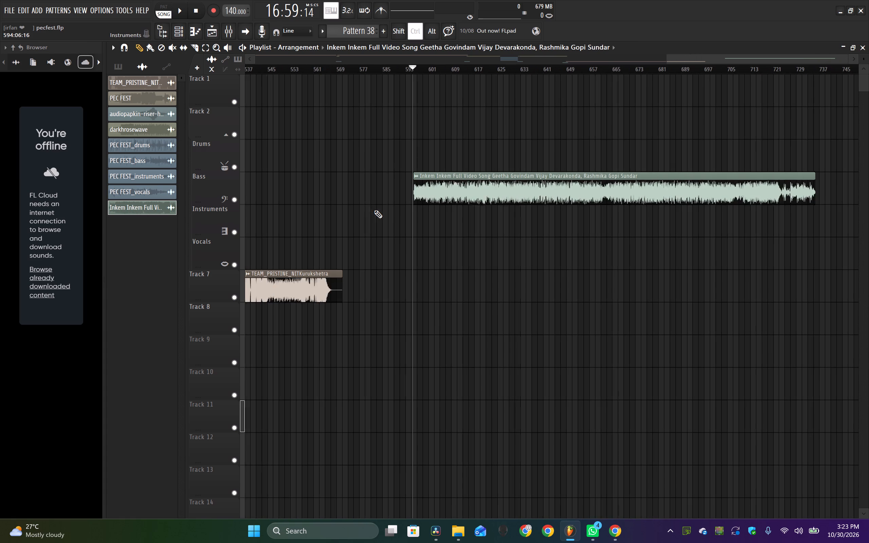
left_click_drag(499, 187, 444, 214)
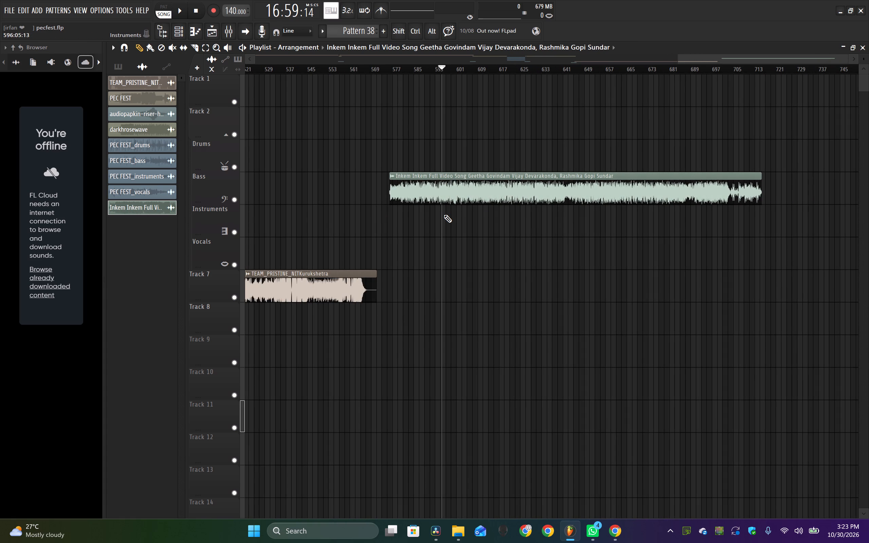